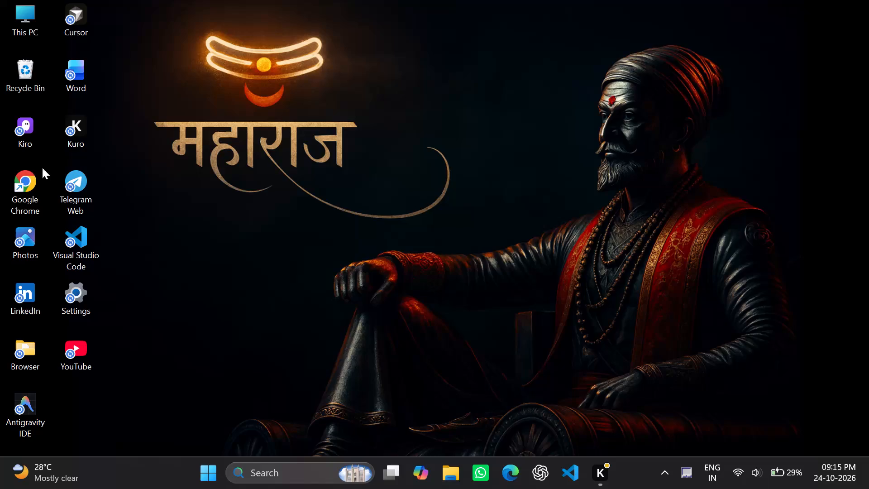
# Open Google Chrome and choose the browser profile that has the photo avatar.
pyautogui.doubleClick(30, 172)
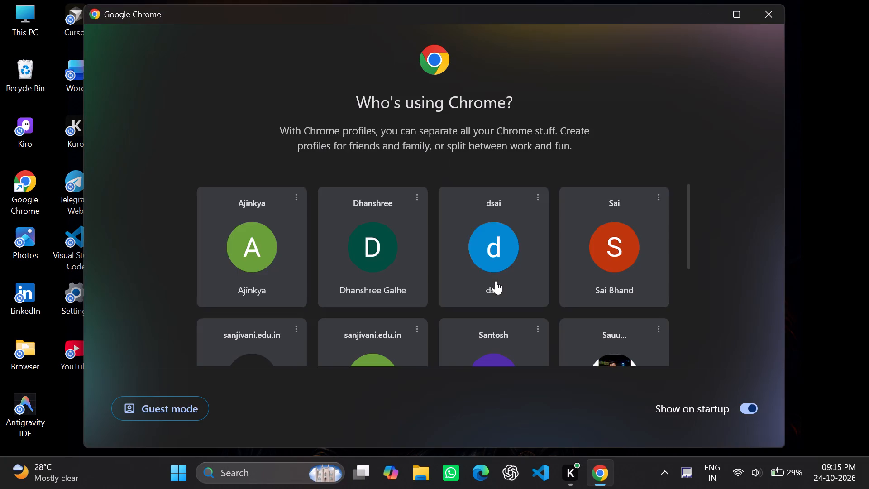
pyautogui.scroll(-1, 496, 281)
pyautogui.click(619, 310)
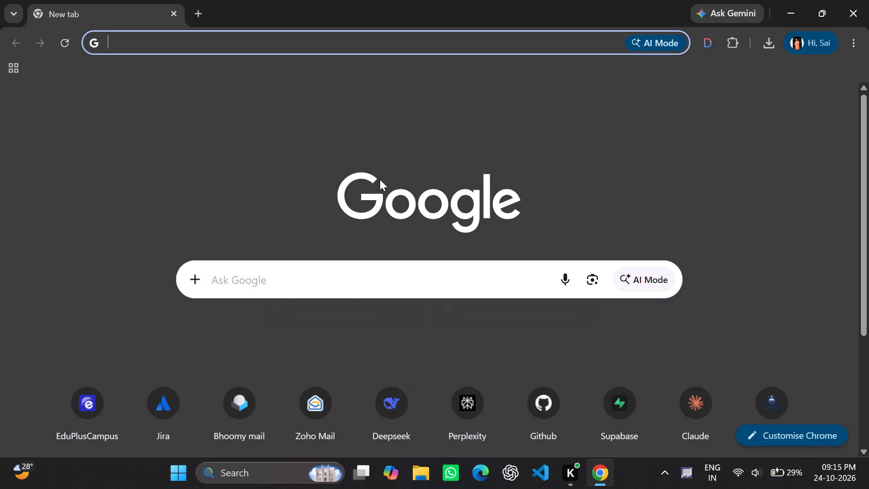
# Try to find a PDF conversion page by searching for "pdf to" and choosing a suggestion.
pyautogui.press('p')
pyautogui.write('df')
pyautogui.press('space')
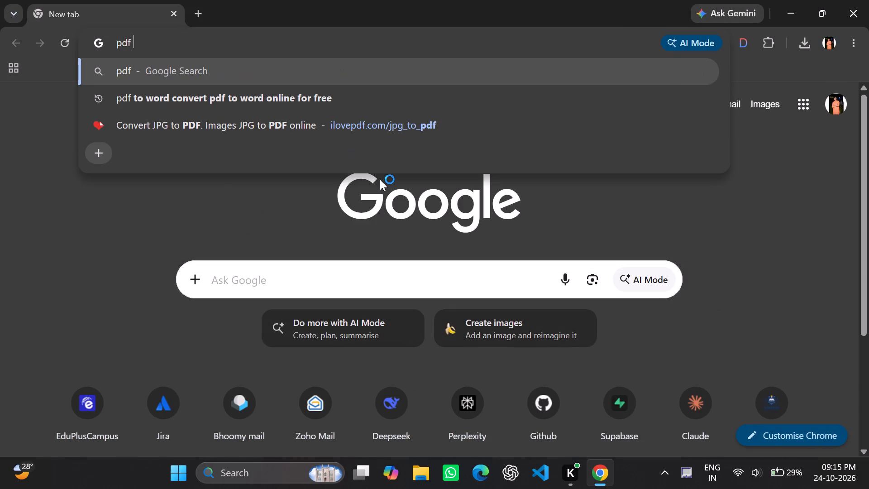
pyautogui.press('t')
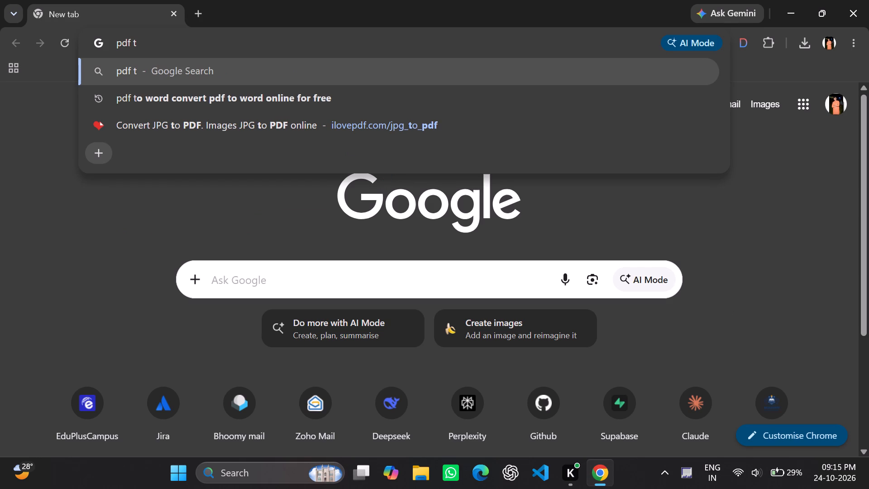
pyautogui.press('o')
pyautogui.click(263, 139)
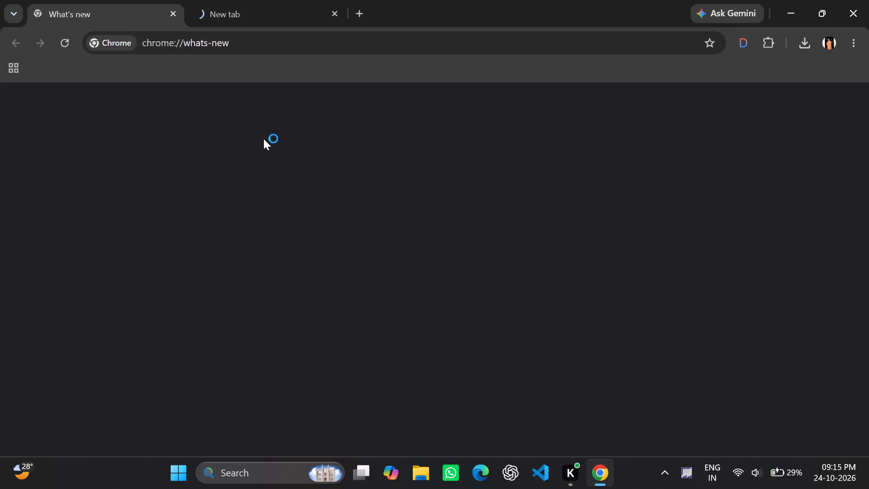
# Close the loading tab and the What's new page, keeping only one fresh new tab.
pyautogui.click(336, 13)
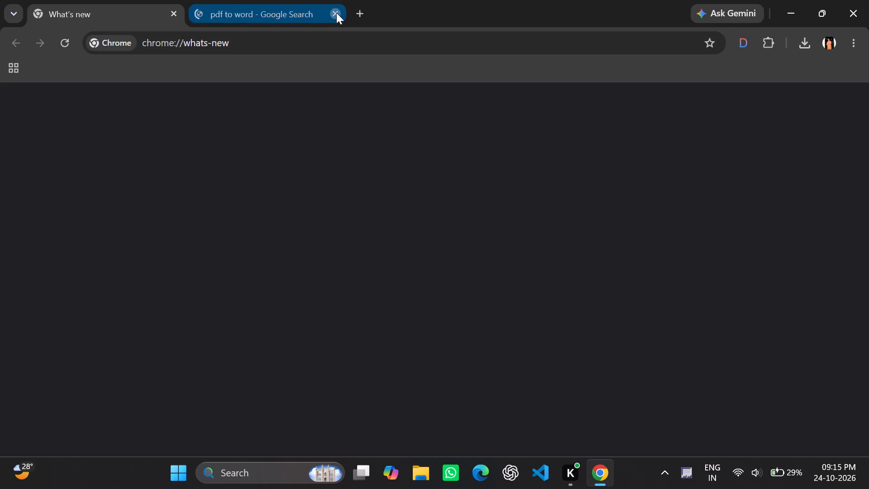
pyautogui.click(194, 10)
pyautogui.click(172, 8)
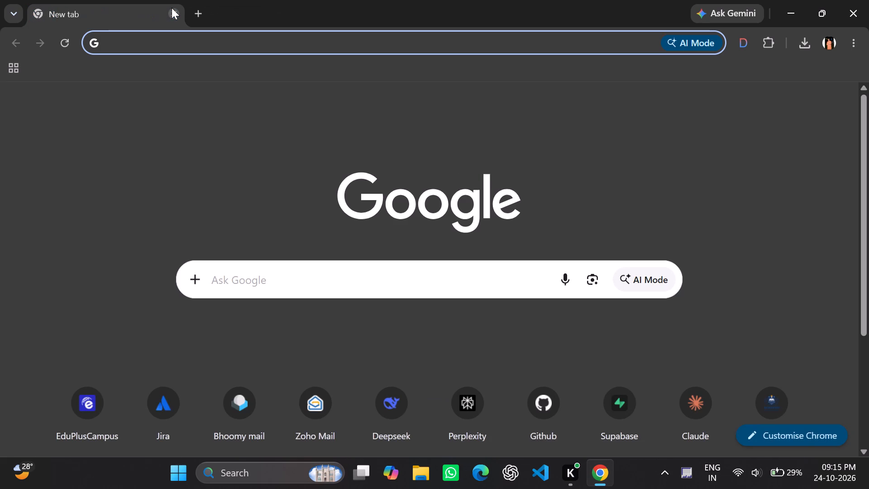
# Search Google for "pdf to word" and open iLovePDF's "Convert PDF to Word online for free" result.
pyautogui.write('pd')
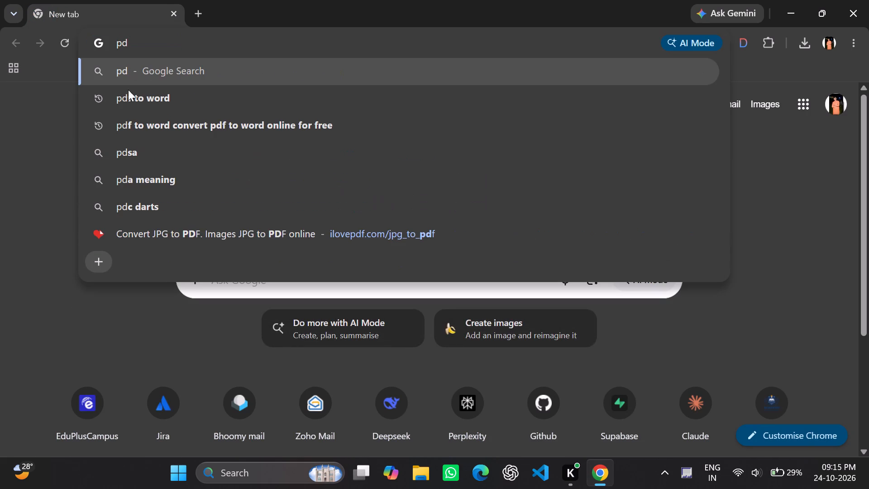
pyautogui.click(137, 94)
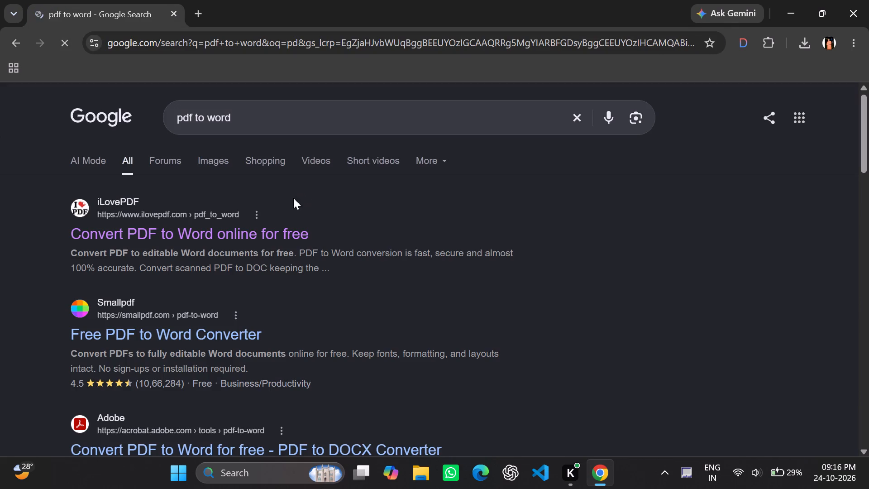
pyautogui.click(225, 234)
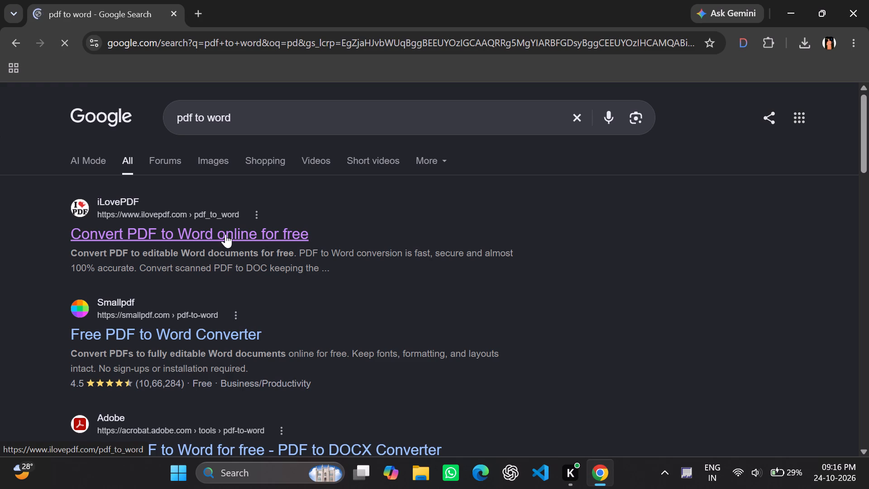
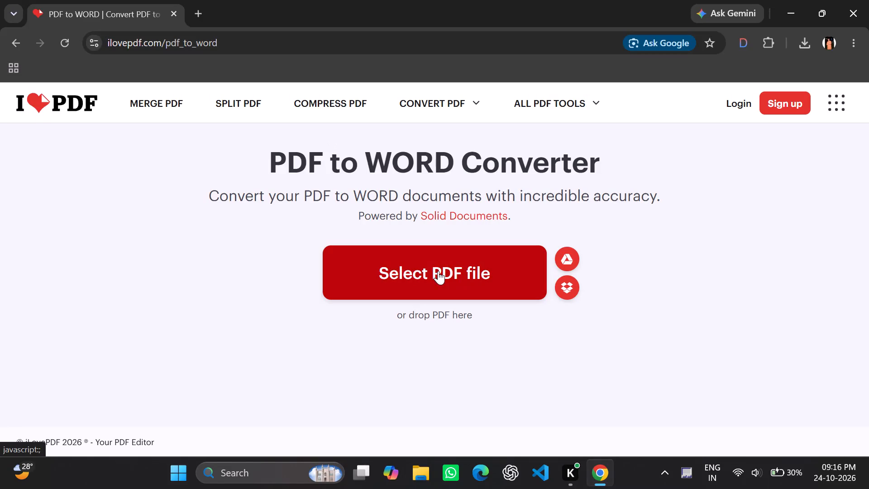
# Load the IPR_EDP_Activity1_Submission PDF from the Downloads folder into the PDF to Word converter.
pyautogui.click(438, 271)
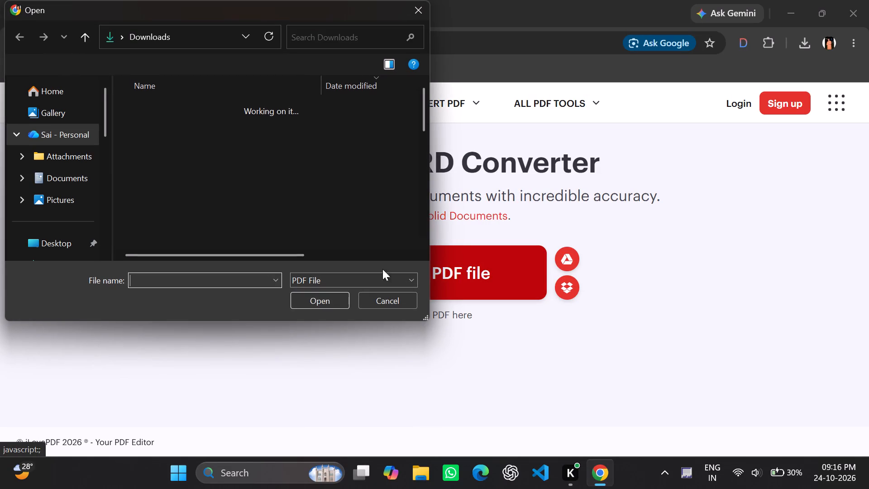
pyautogui.click(195, 126)
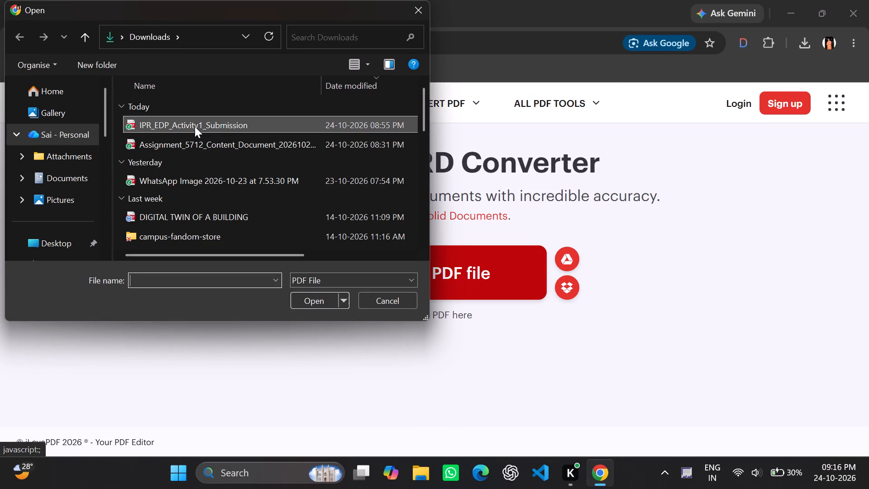
pyautogui.click(309, 299)
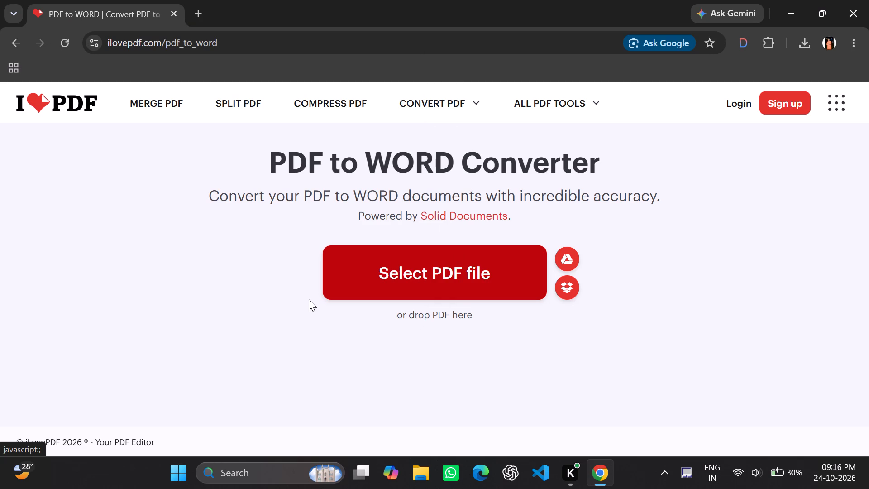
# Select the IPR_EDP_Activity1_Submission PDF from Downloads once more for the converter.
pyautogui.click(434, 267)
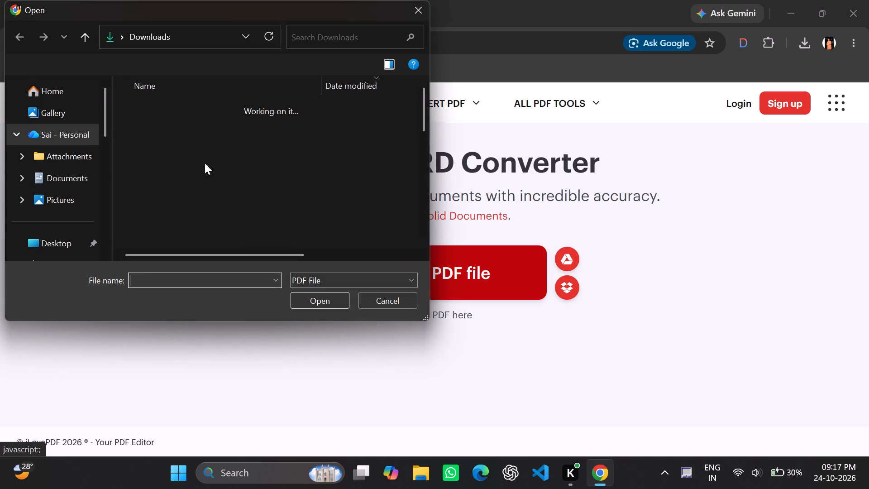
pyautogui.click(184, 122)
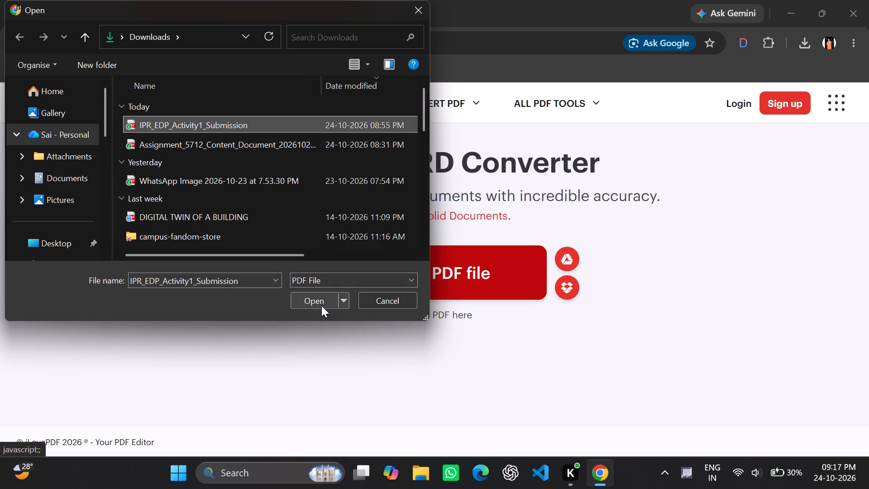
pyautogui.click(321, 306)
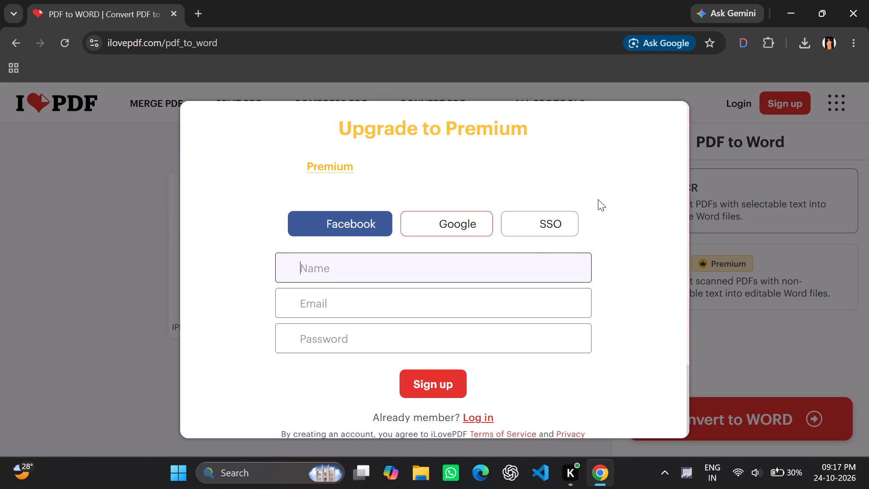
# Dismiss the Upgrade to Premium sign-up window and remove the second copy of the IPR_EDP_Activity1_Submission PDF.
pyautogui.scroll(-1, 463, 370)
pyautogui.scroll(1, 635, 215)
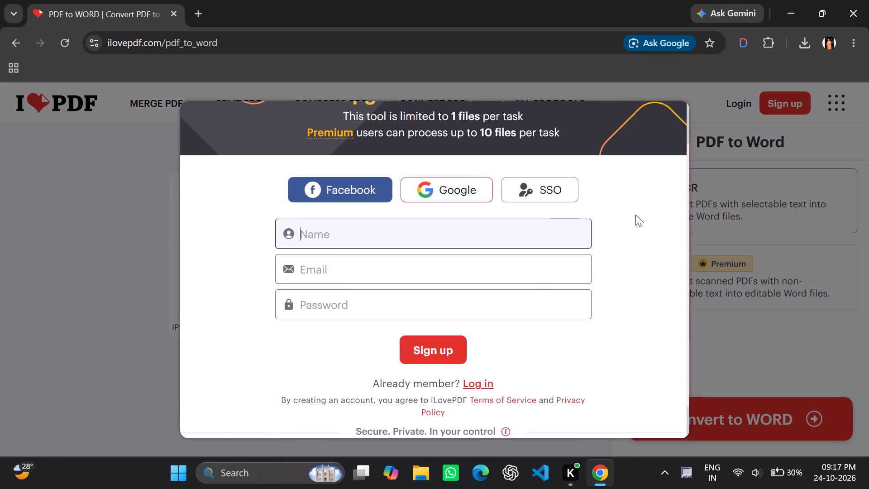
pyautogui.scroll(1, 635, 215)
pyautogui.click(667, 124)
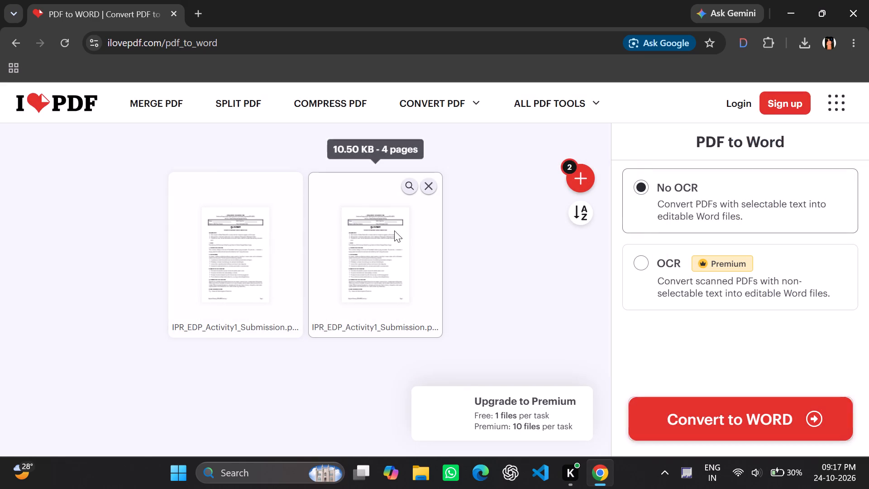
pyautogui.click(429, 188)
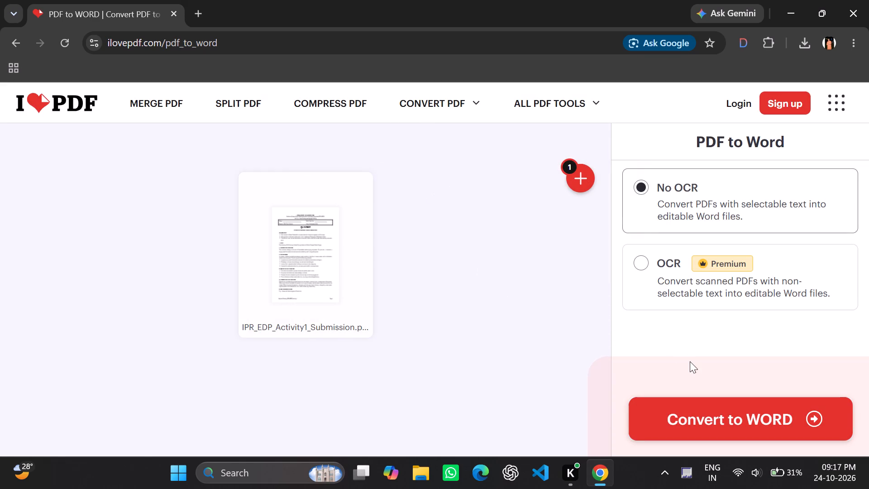
# Start converting the IPR_EDP_Activity1_Submission PDF to Word.
pyautogui.click(725, 417)
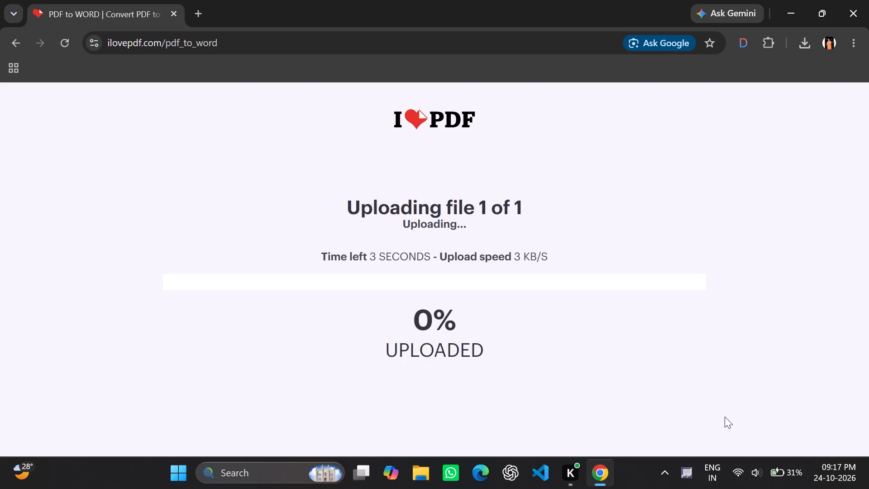
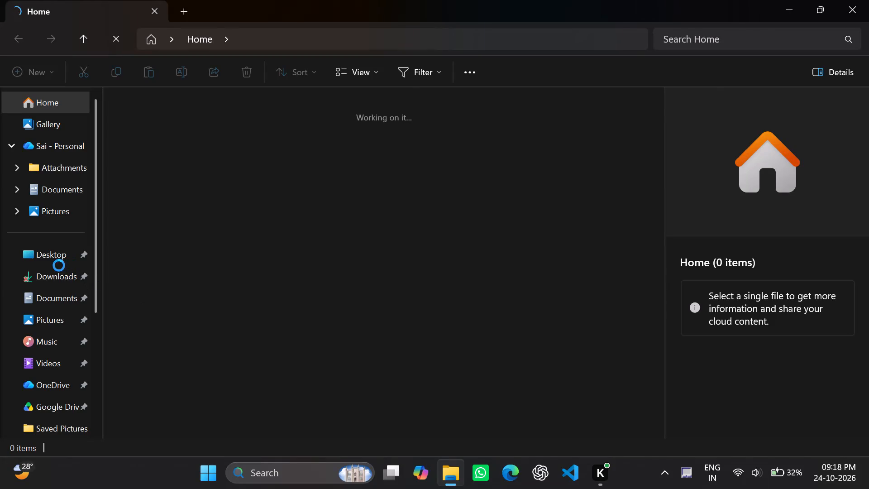
# Open the converted IPR_EDP_Activity1_Submission Word document from the Downloads folder and close the File Explorer window.
pyautogui.click(55, 279)
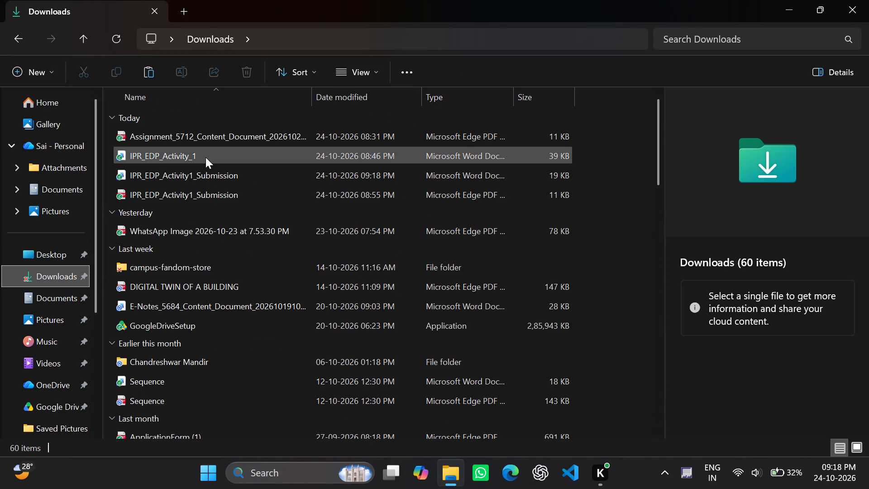
pyautogui.doubleClick(203, 171)
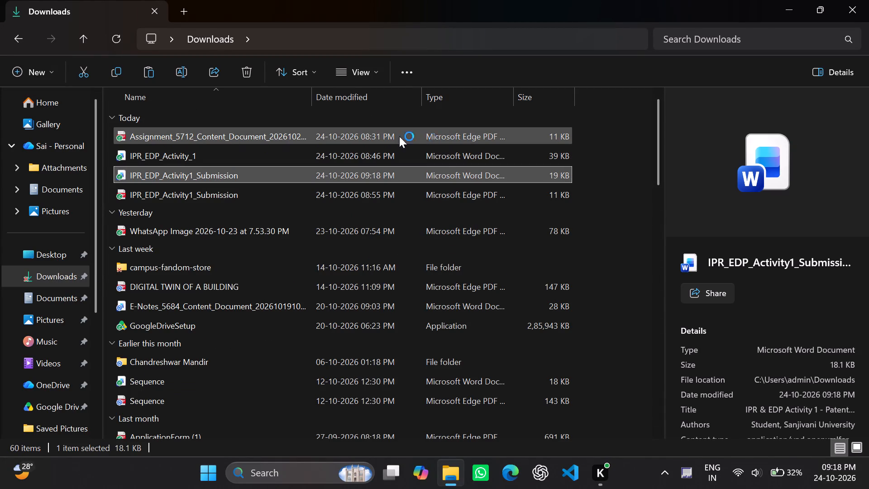
pyautogui.click(868, 0)
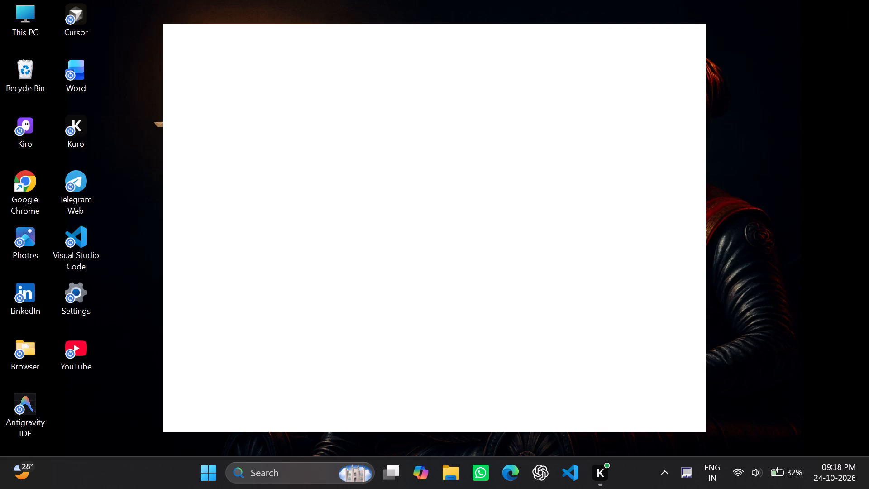
# Launch Google Chrome from the desktop with the "Sauu..." profile.
pyautogui.doubleClick(25, 187)
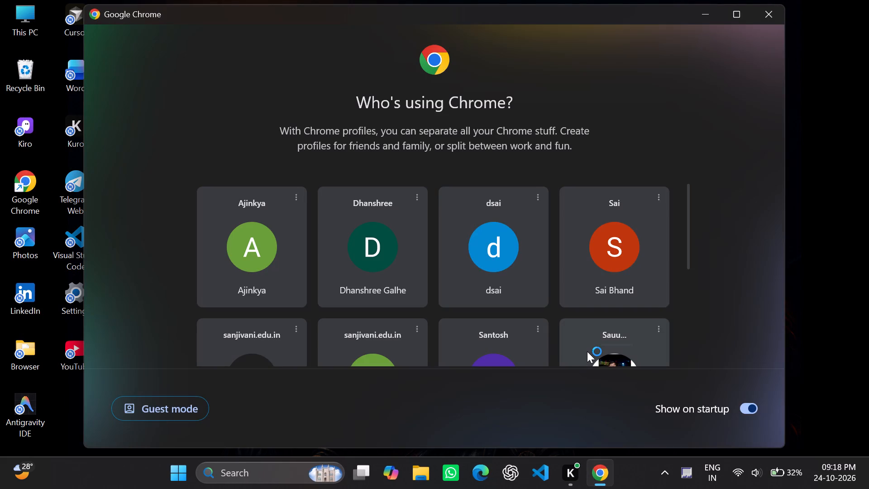
pyautogui.click(587, 351)
pyautogui.click(615, 365)
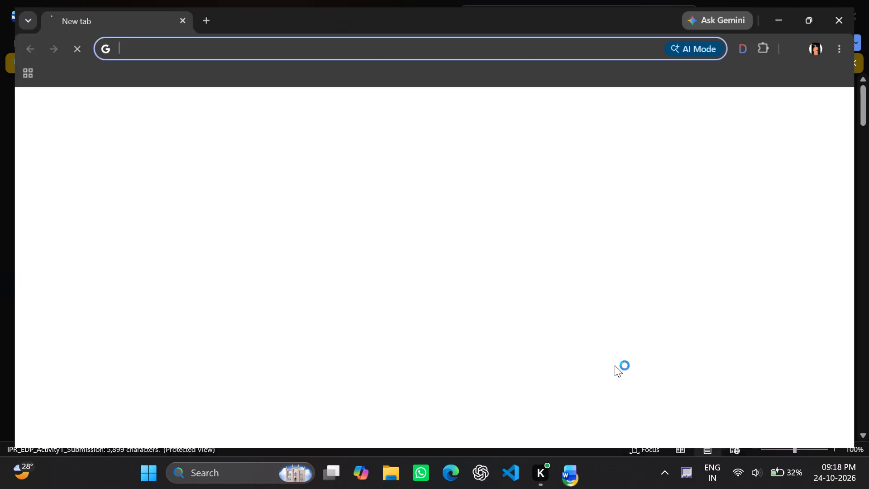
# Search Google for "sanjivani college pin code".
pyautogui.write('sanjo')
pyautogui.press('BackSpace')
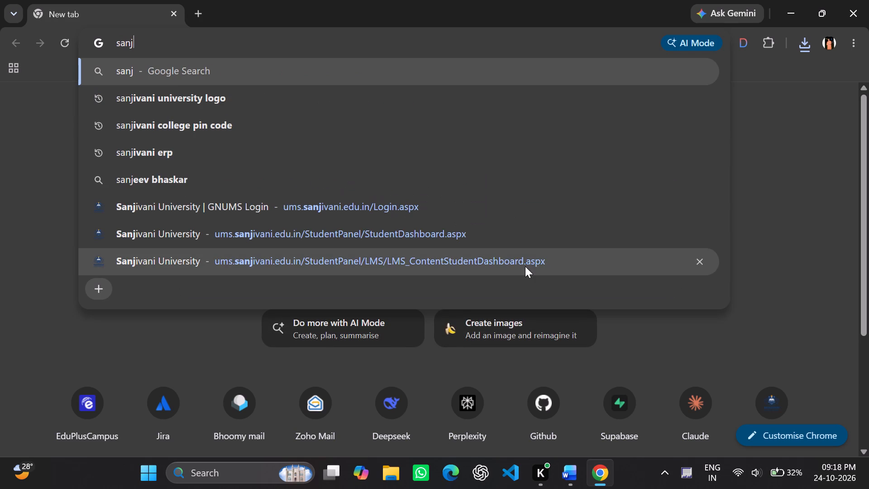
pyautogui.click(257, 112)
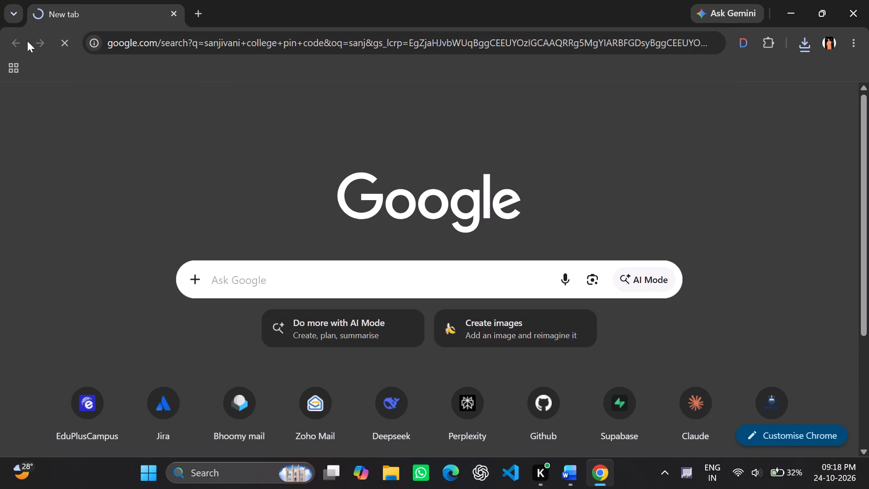
# Switch to Word and enable editing for the converted IPR_EDP_Activity1_Submission document.
pyautogui.click(575, 474)
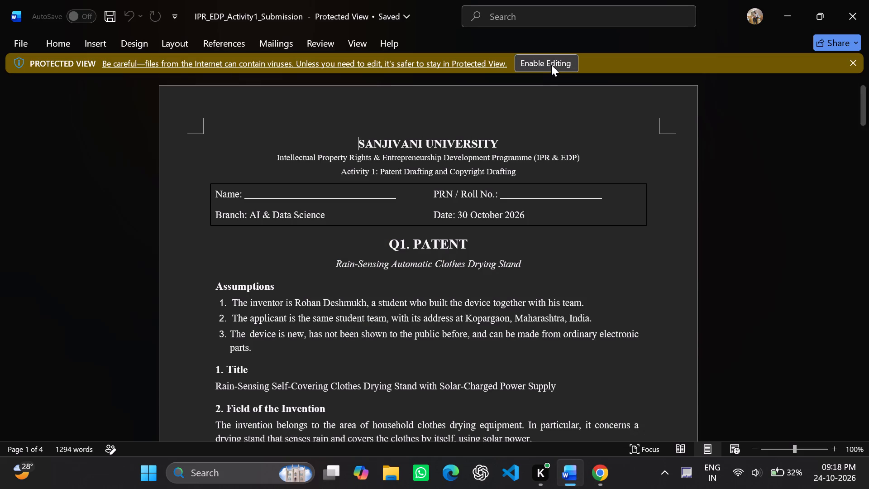
pyautogui.click(551, 65)
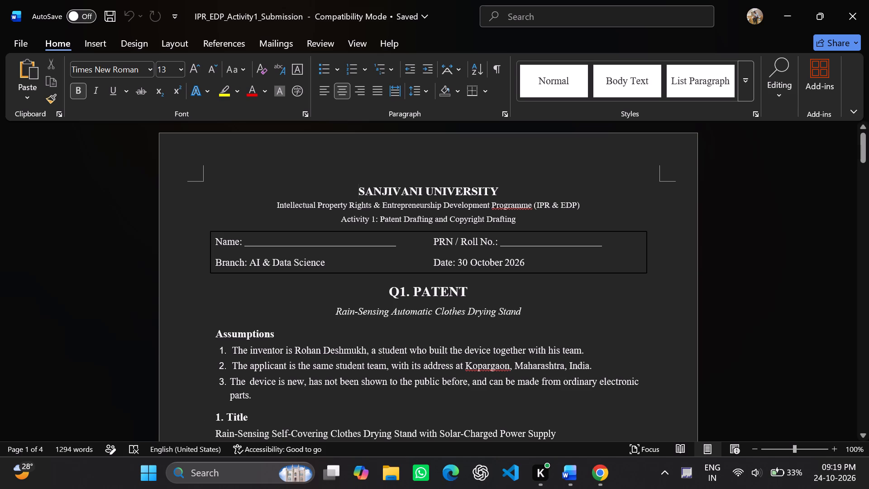
# Return to Chrome, replace the open tab with a fresh one, and try to load Google results for "sanjivani university logo".
pyautogui.click(617, 474)
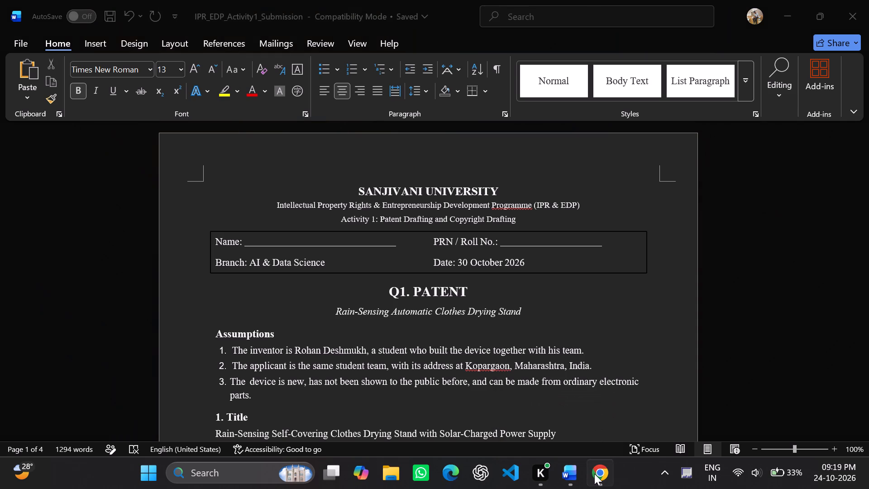
pyautogui.click(594, 474)
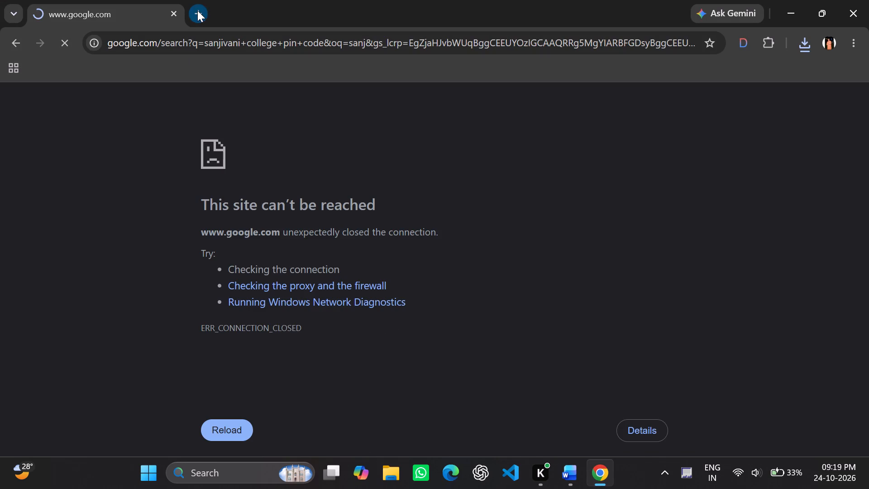
pyautogui.click(197, 10)
pyautogui.click(171, 14)
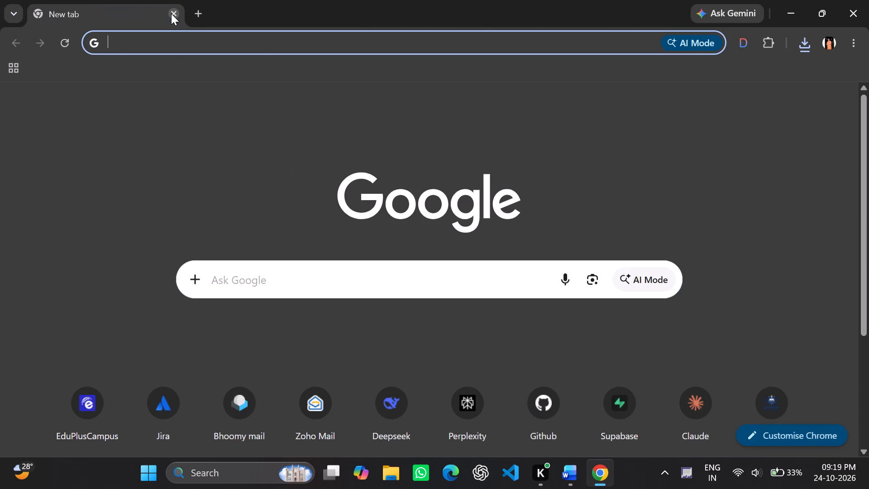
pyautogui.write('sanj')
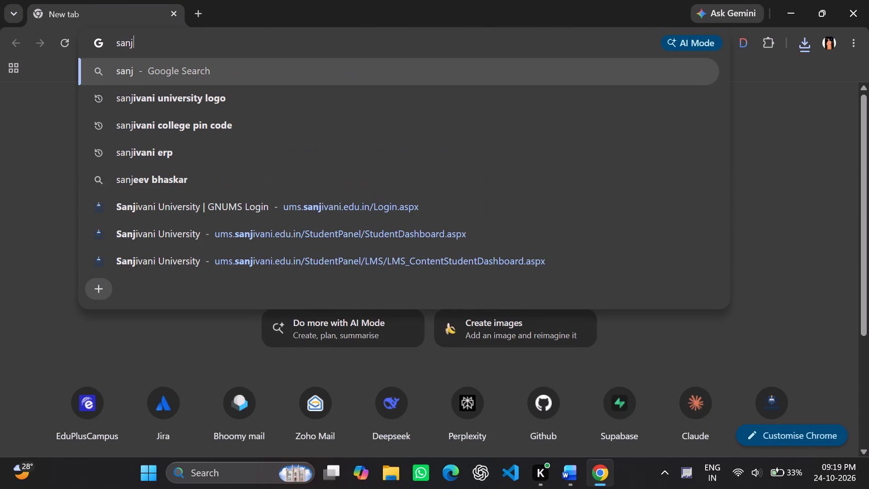
pyautogui.click(153, 105)
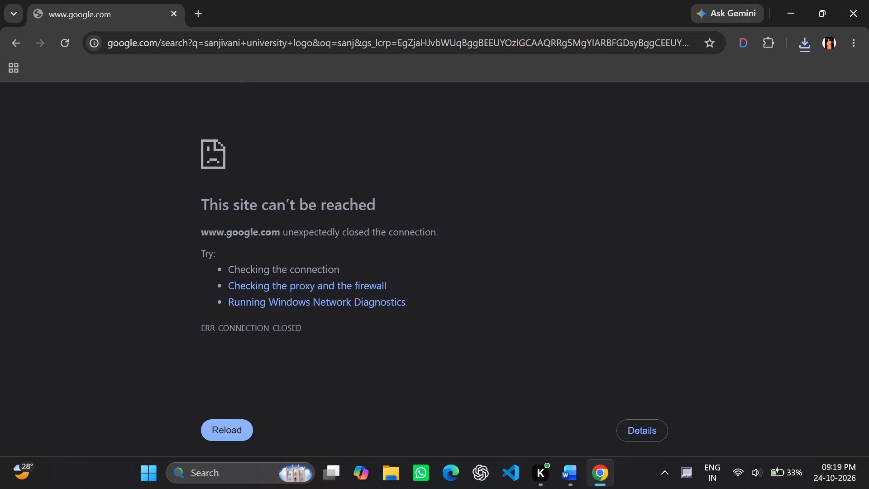
pyautogui.click(224, 436)
pyautogui.click(227, 423)
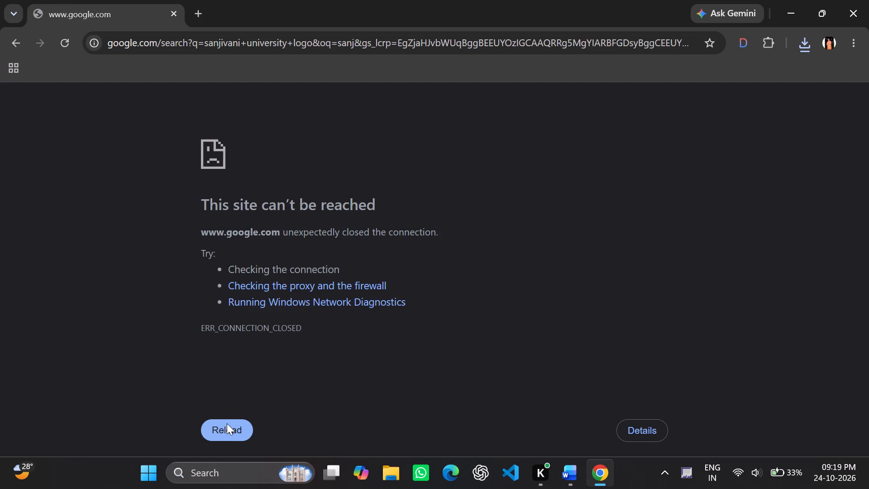
pyautogui.click(227, 423)
# In the Word submission document, insert blank lines after the "Activity 1: Patent Drafting and Copyright Drafting" line until the Q1. PATENT section starts on page 2.
pyautogui.click(556, 472)
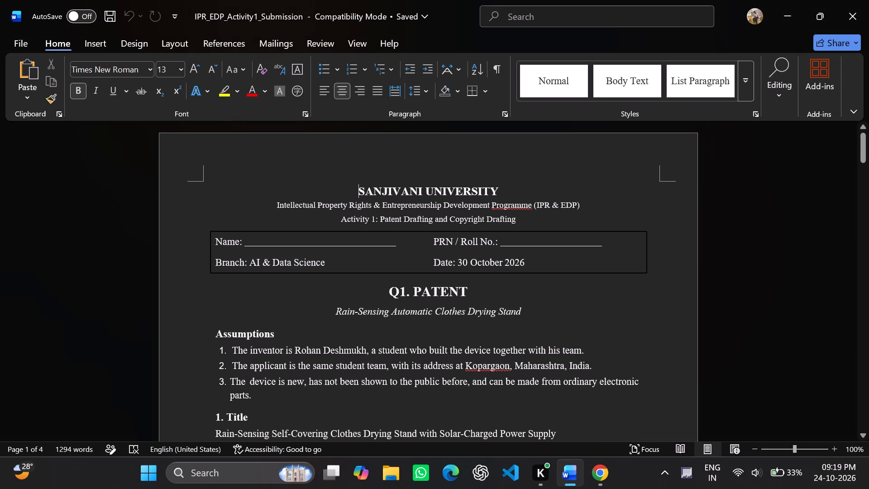
pyautogui.click(525, 223)
pyautogui.press('Return')
pyautogui.press('Return')
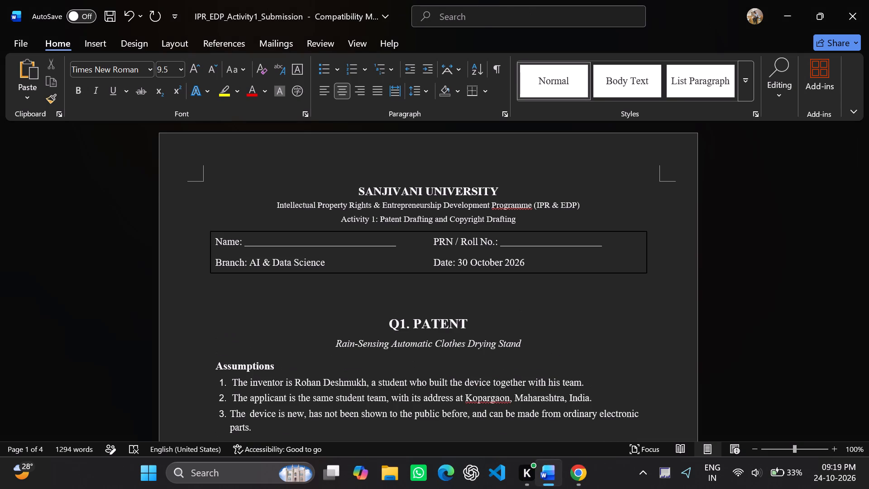
pyautogui.press('Return')
pyautogui.press('Return')
pyautogui.press('Return')
pyautogui.press('Return')
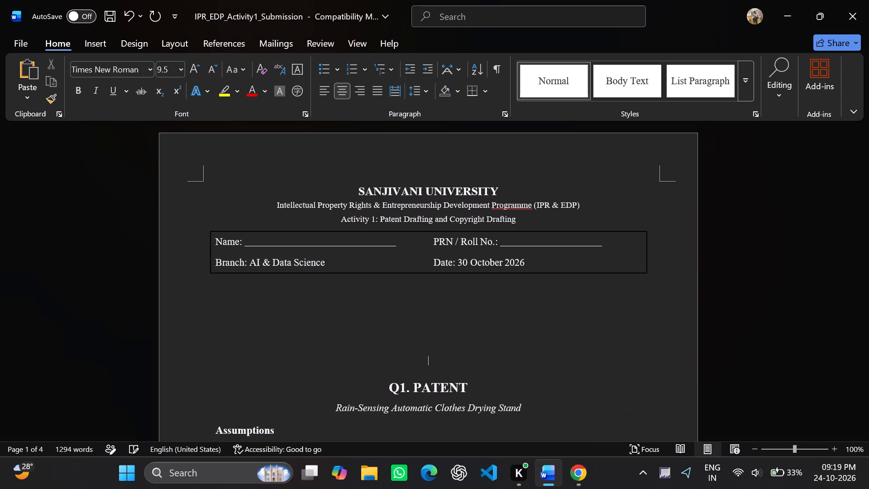
pyautogui.press('Return')
pyautogui.press('Return')
pyautogui.press('Return')
pyautogui.scroll(-2, 525, 223)
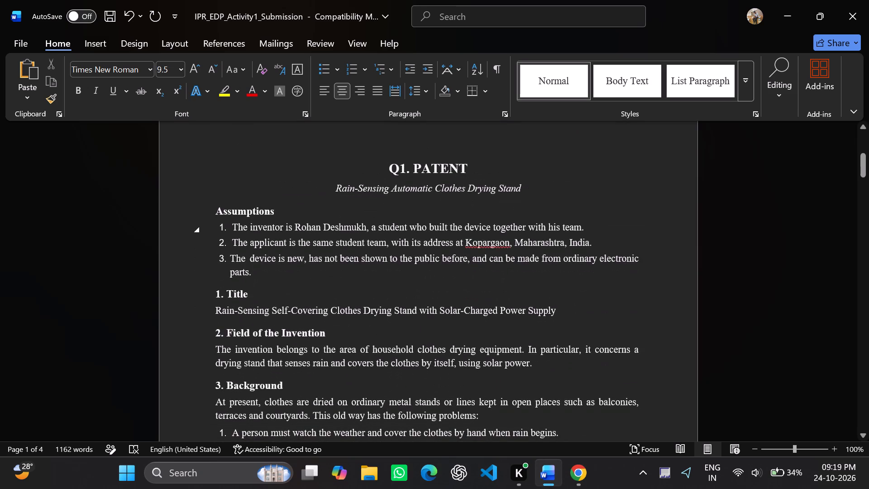
pyautogui.press('Return')
pyautogui.press('Return')
pyautogui.press('Return')
pyautogui.press('Return')
pyautogui.press('Return')
pyautogui.press('Return')
pyautogui.press('Return')
pyautogui.press('Return')
pyautogui.press('Return')
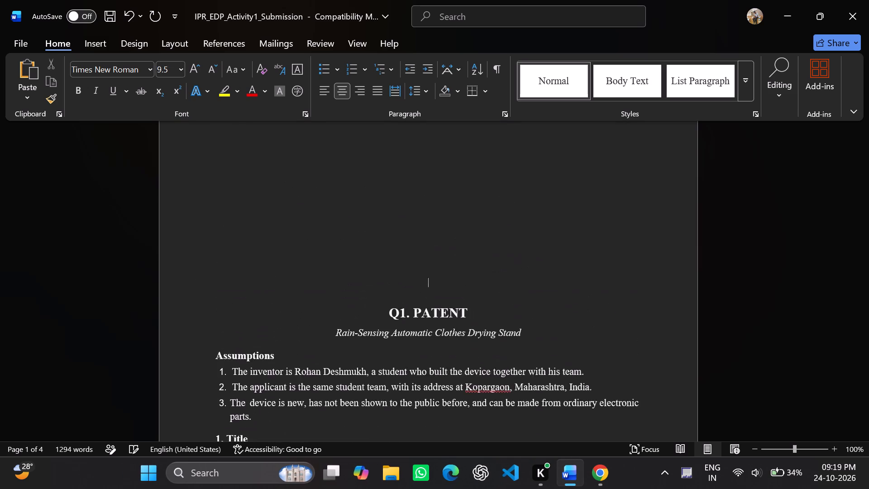
pyautogui.press('Return')
pyautogui.press('Return')
pyautogui.press('Return')
pyautogui.scroll(-4, 525, 223)
pyautogui.scroll(1, 525, 223)
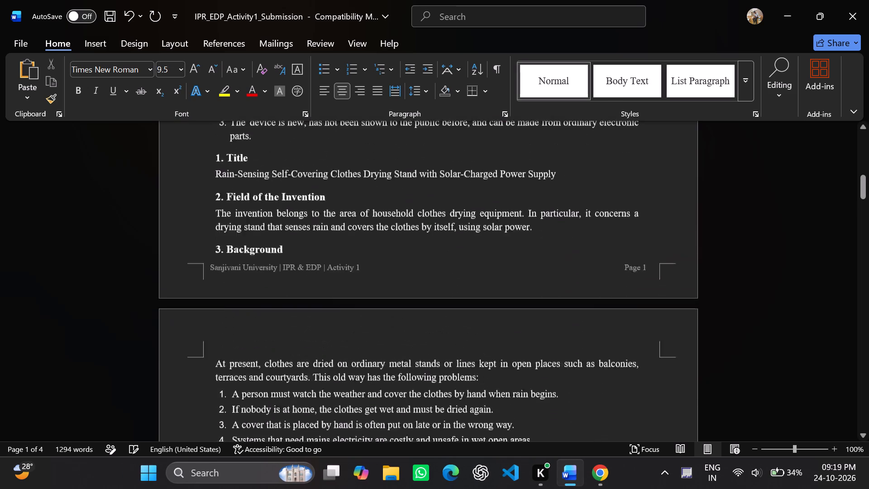
pyautogui.scroll(1, 525, 223)
pyautogui.press('Return')
pyautogui.press('Return')
pyautogui.press('Return')
pyautogui.press('Return')
pyautogui.press('Return')
pyautogui.press('Return')
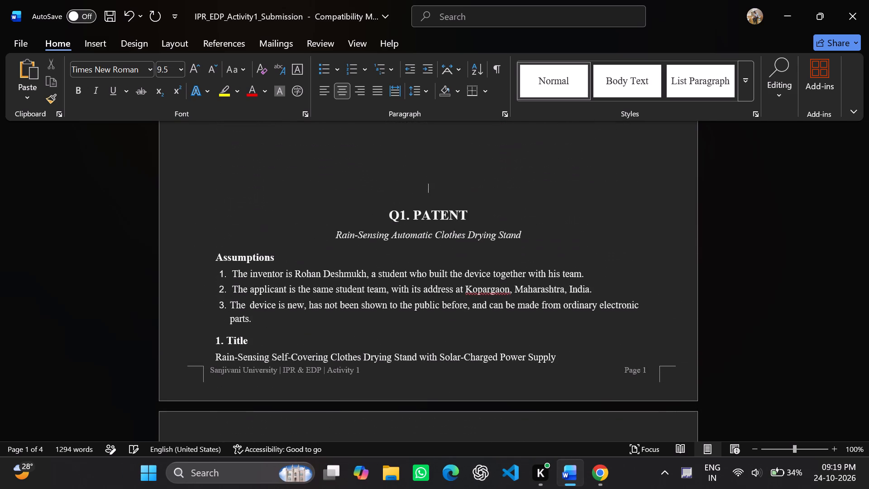
pyautogui.press('Return')
pyautogui.press('Return')
pyautogui.press('Return')
pyautogui.press('Return')
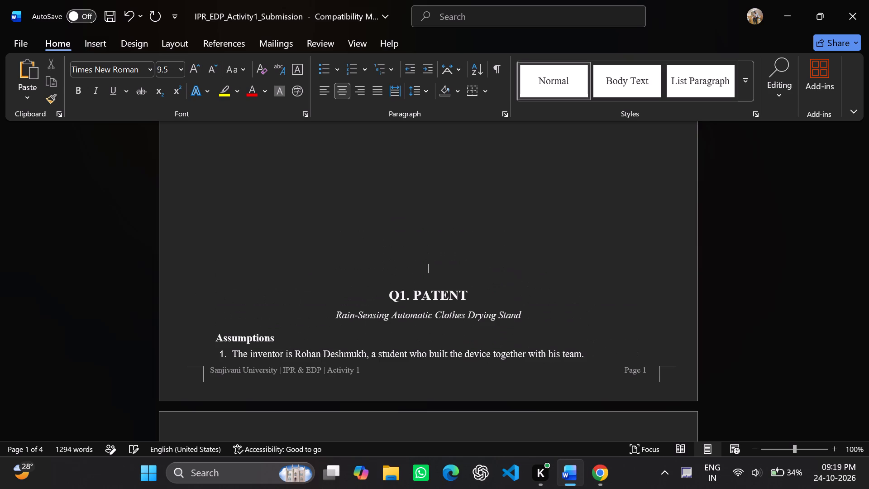
pyautogui.press('Return')
pyautogui.press('Return')
pyautogui.press('Return')
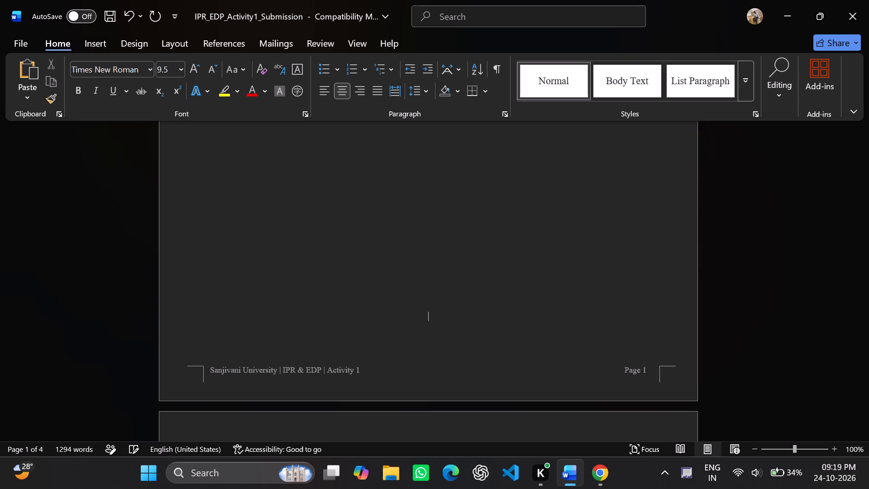
pyautogui.scroll(-2, 525, 223)
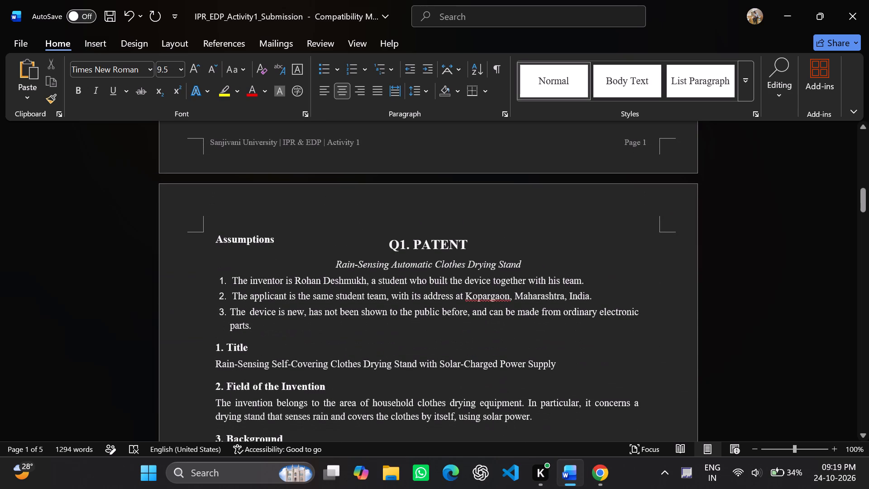
pyautogui.click(215, 238)
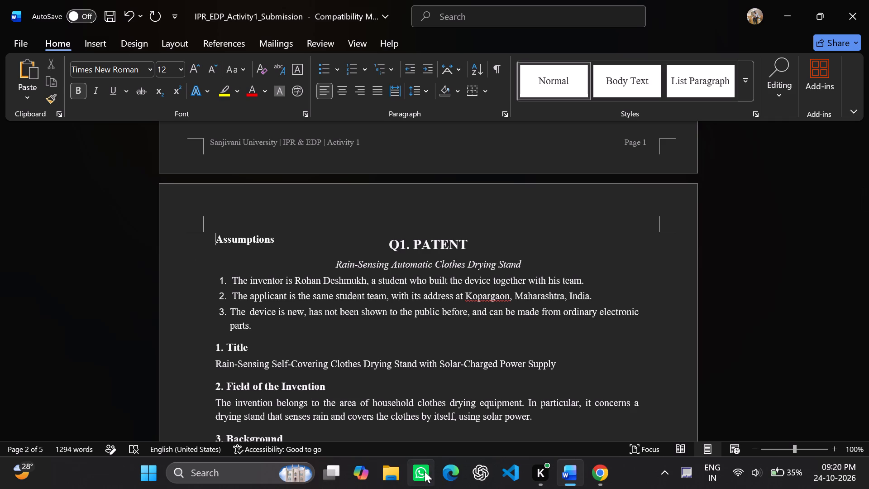
# Open the IPR_EDP_Activity_1 Word document from the Downloads folder.
pyautogui.click(391, 471)
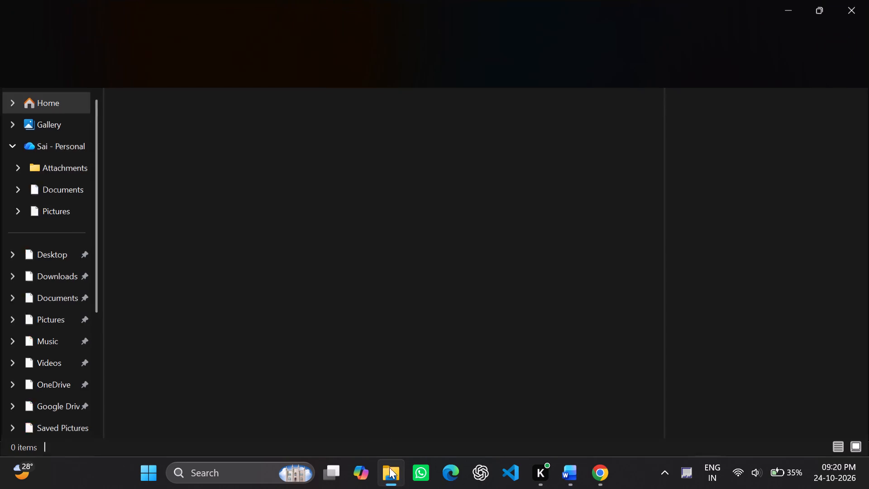
pyautogui.click(57, 273)
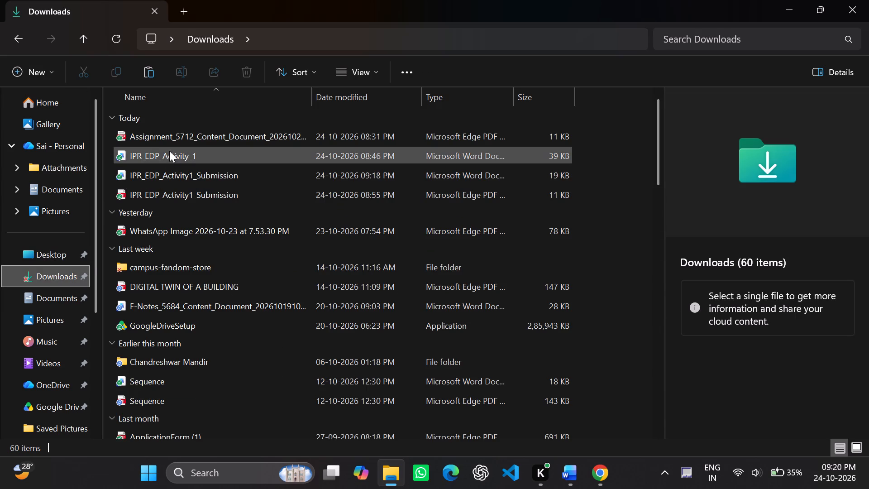
pyautogui.doubleClick(169, 151)
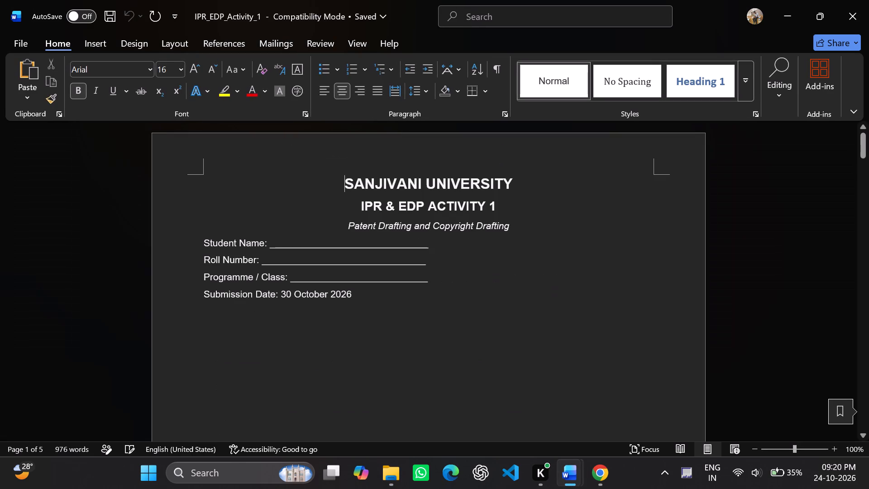
# Review the IPR_EDP_Activity_1 document's layout and content from the cover page through the patent and copyright drafting sections.
pyautogui.scroll(-5, 392, 272)
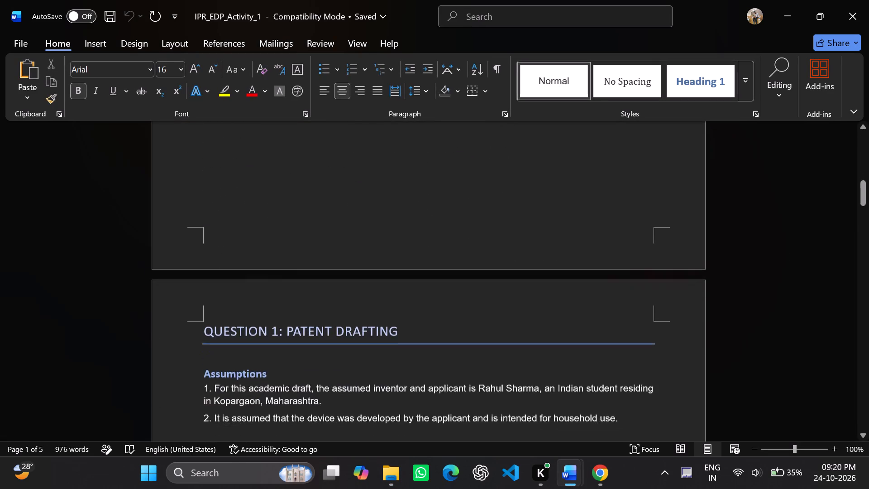
pyautogui.scroll(-1, 392, 272)
pyautogui.scroll(1, 392, 272)
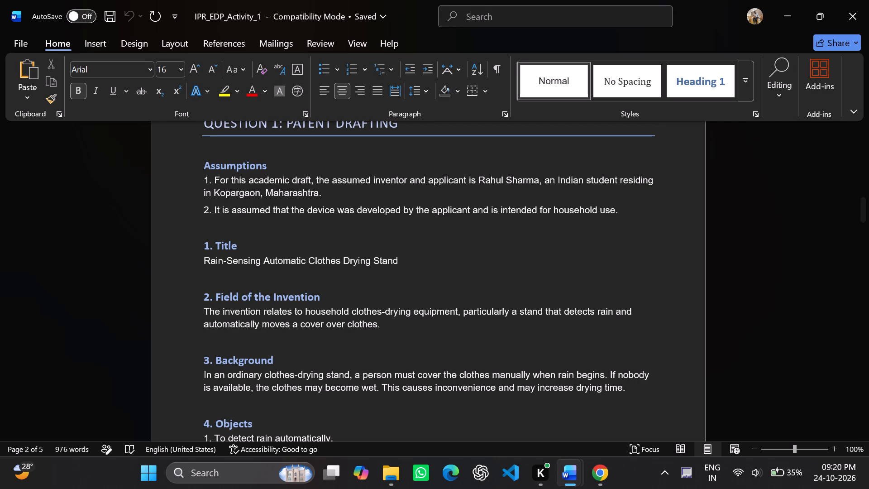
pyautogui.scroll(1, 351, 187)
pyautogui.scroll(-1, 351, 187)
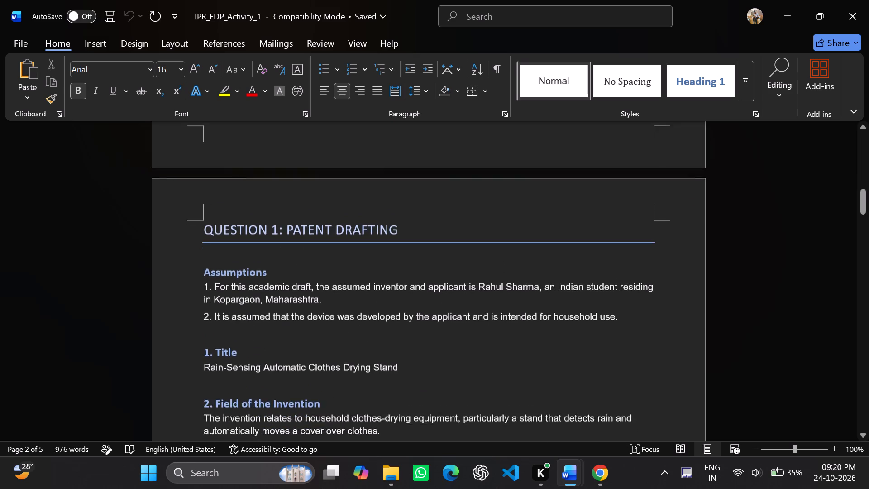
pyautogui.scroll(-5, 351, 187)
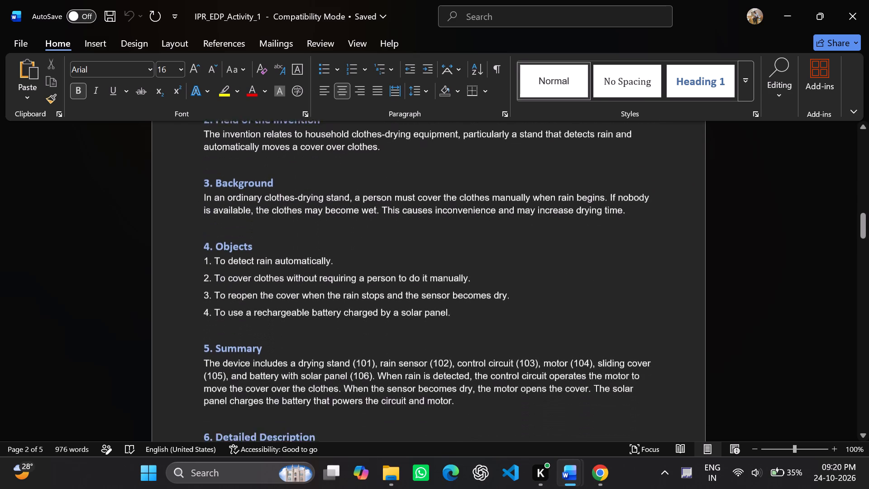
pyautogui.scroll(-5, 351, 187)
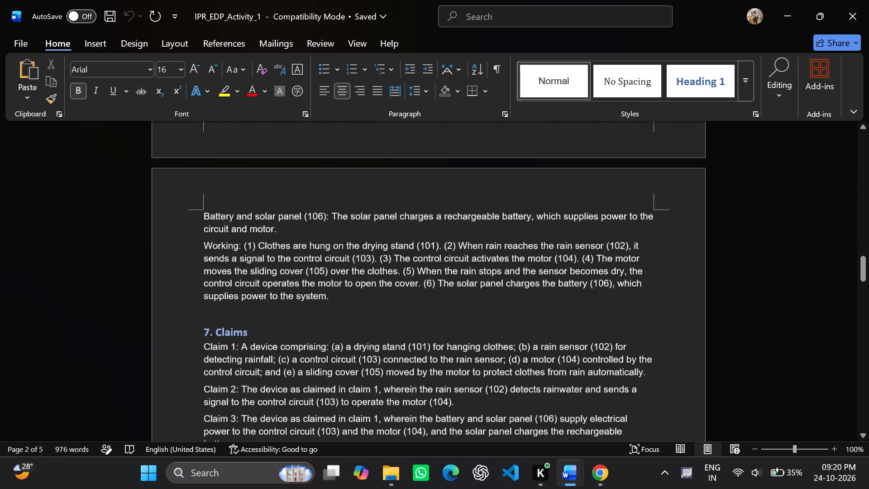
pyautogui.scroll(-4, 351, 187)
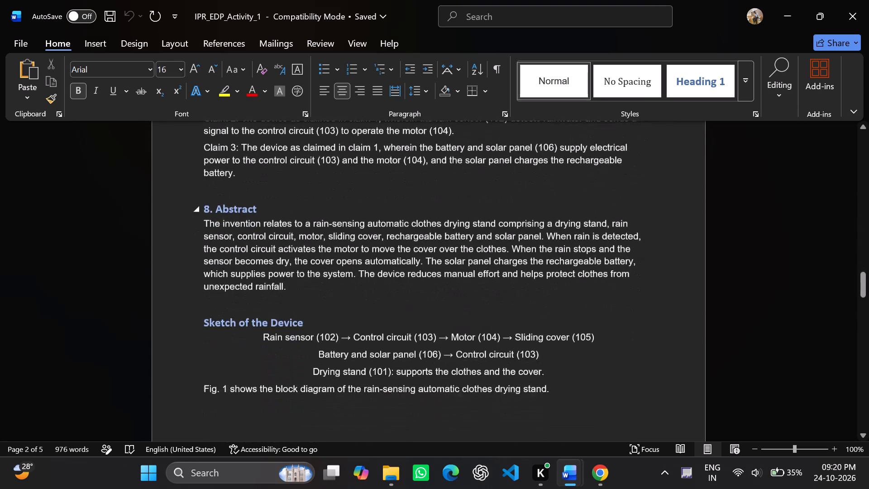
pyautogui.scroll(-7, 351, 187)
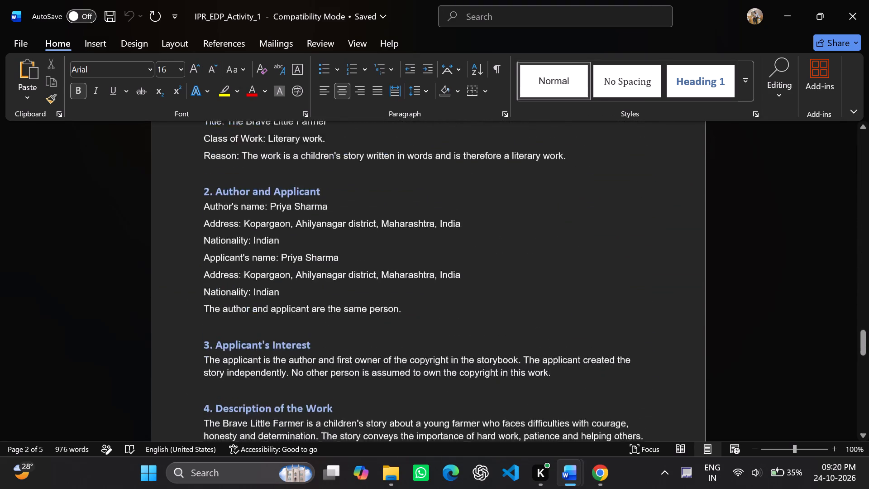
pyautogui.scroll(1, 351, 187)
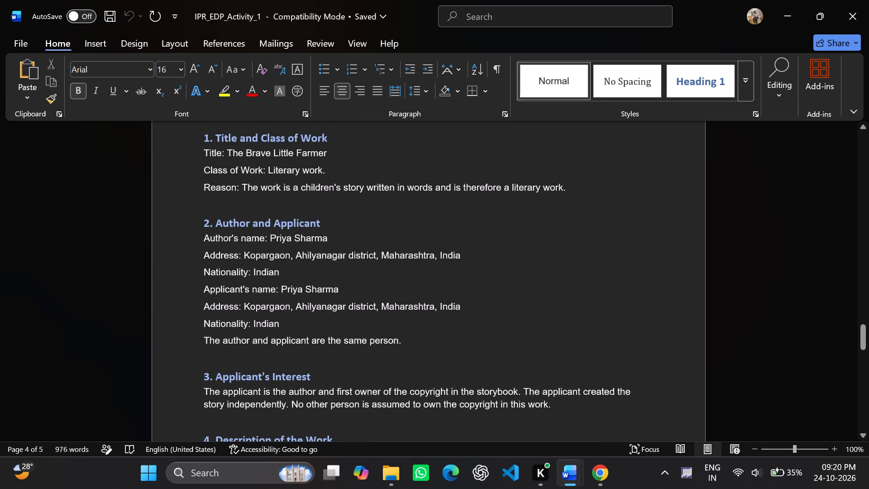
# Review the IPR_EDP_Activity_1 document's Question 2 start, cover page and the start of Question 1 as a layout reference.
pyautogui.scroll(7, 351, 187)
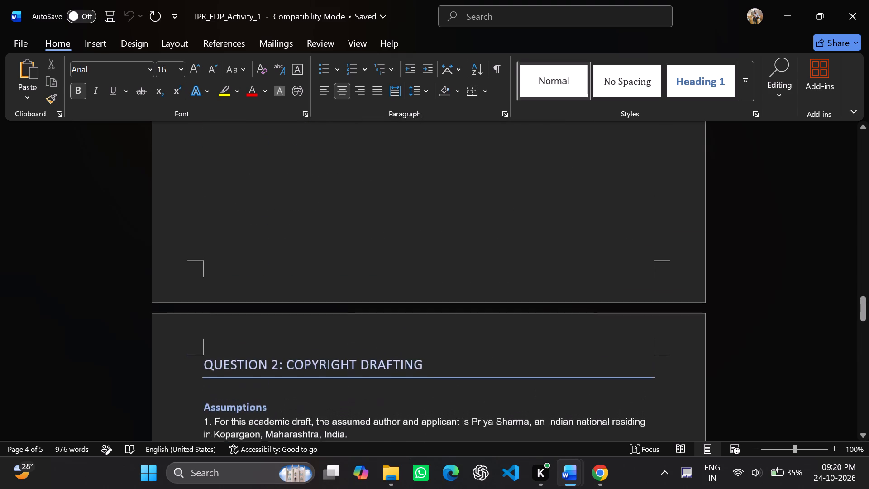
pyautogui.scroll(9, 351, 187)
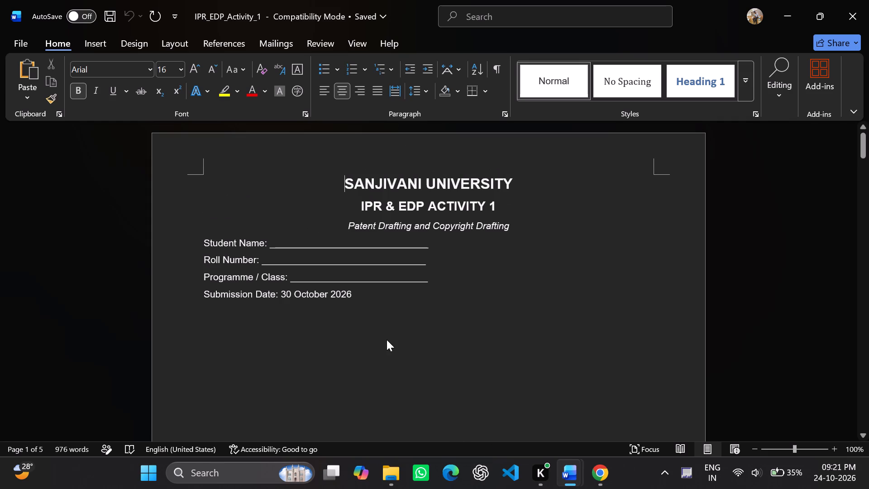
pyautogui.scroll(-3, 385, 331)
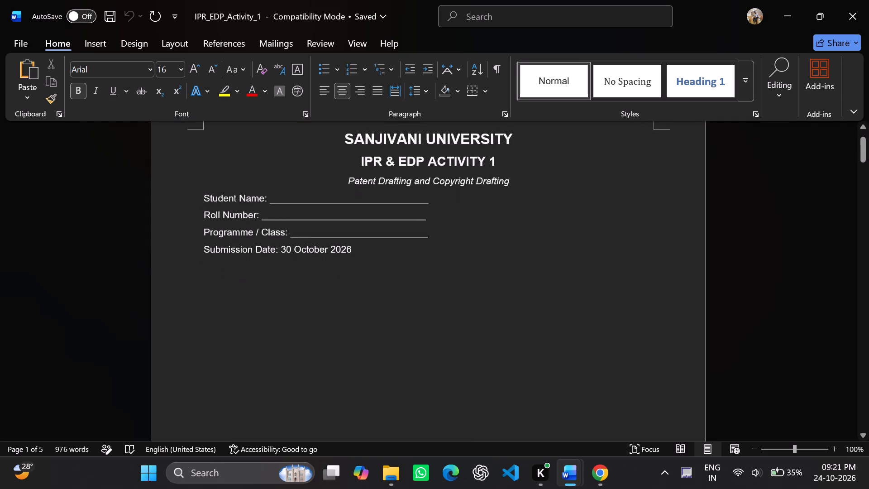
pyautogui.scroll(-3, 404, 343)
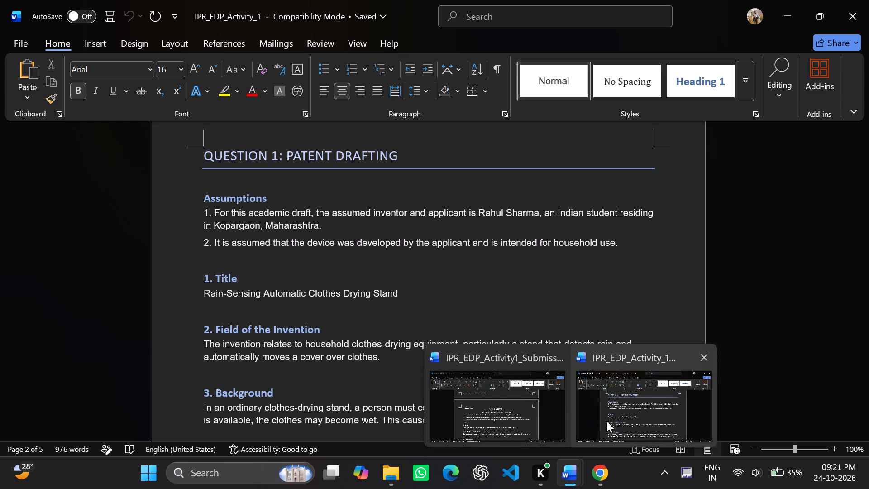
# In the IPR_EDP_Activity1_Submission document, insert blank lines above the "Assumptions" heading so it sits below the Q1. PATENT title and subtitle.
pyautogui.click(515, 400)
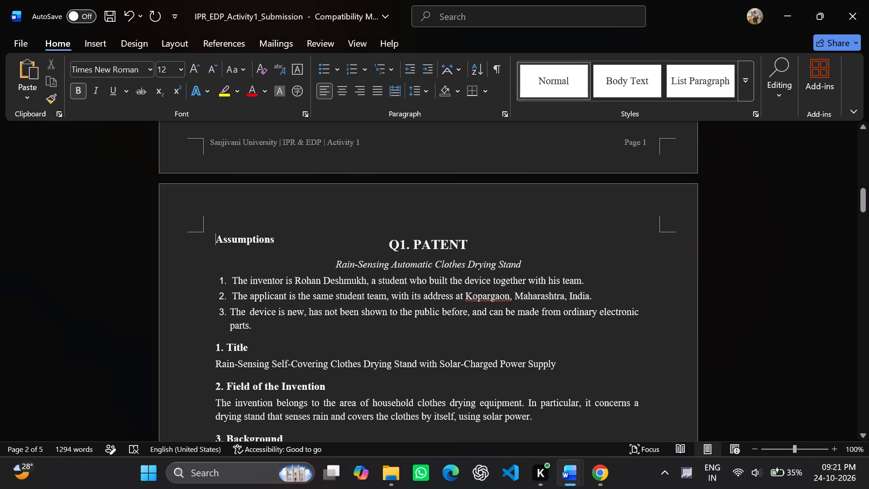
pyautogui.press('Return')
pyautogui.press('Return')
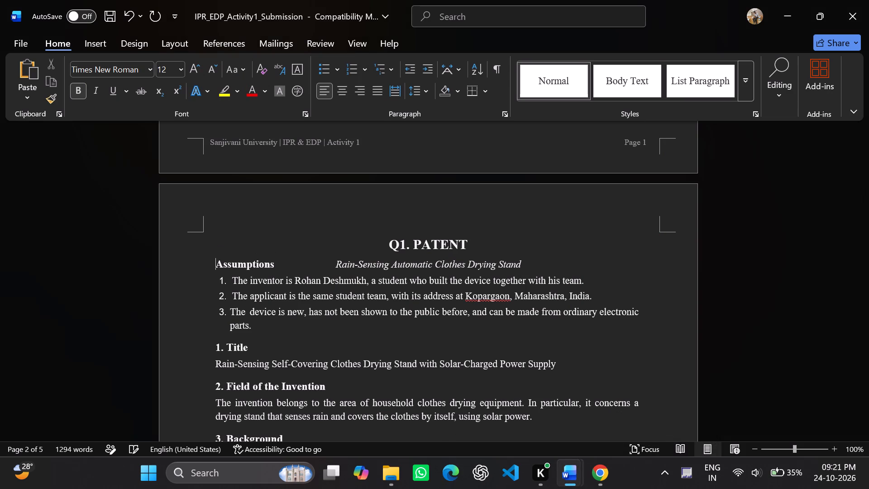
pyautogui.press('Return')
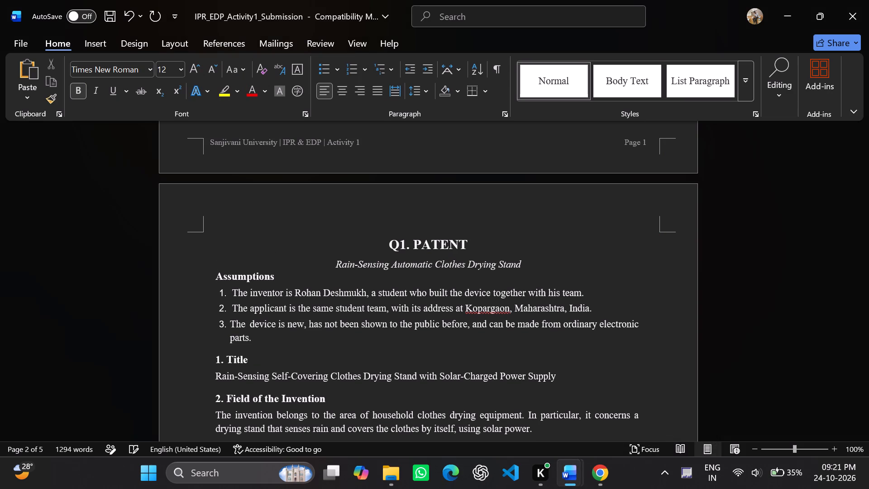
pyautogui.press('Return')
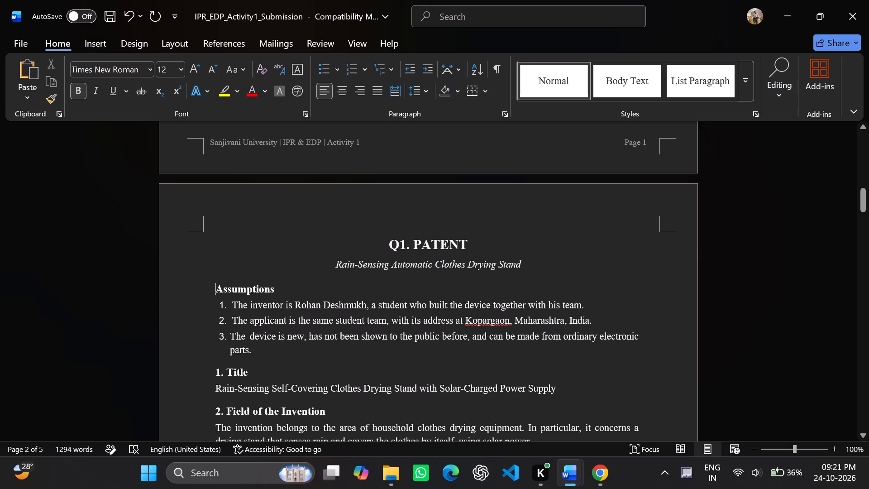
# Switch to Chrome and copy the circular Sanjivani University logo from the InfoSecMap image result.
pyautogui.scroll(4, 372, 231)
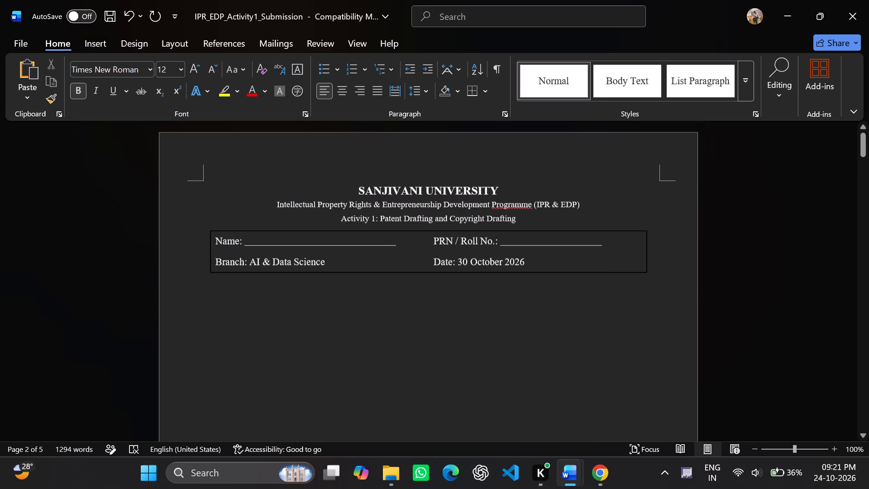
pyautogui.click(603, 474)
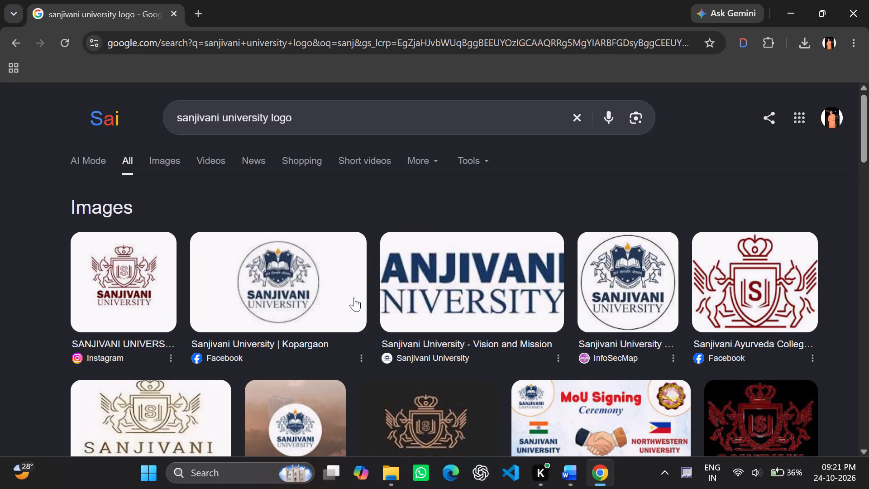
pyautogui.scroll(-2, 354, 297)
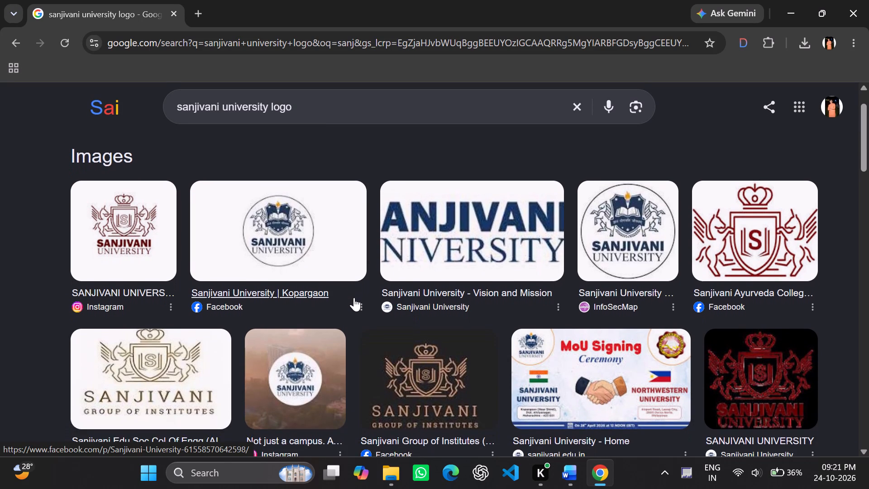
pyautogui.scroll(-2, 354, 297)
pyautogui.click(617, 204)
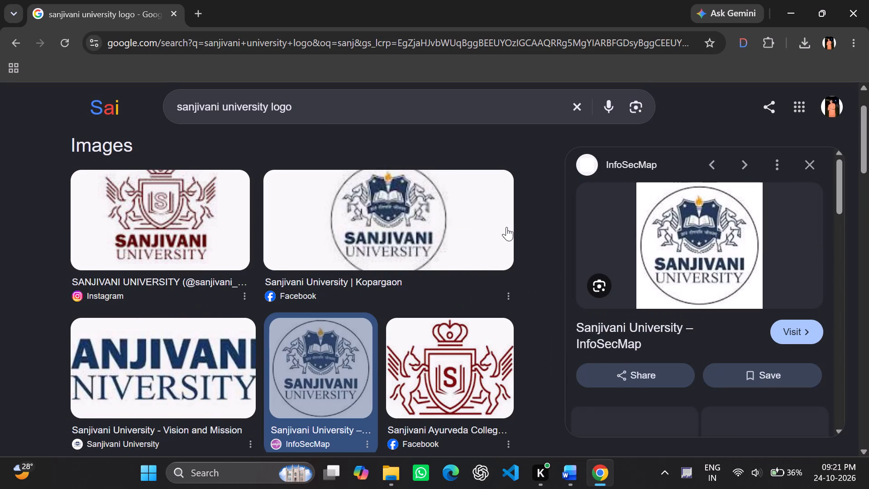
pyautogui.rightClick(754, 225)
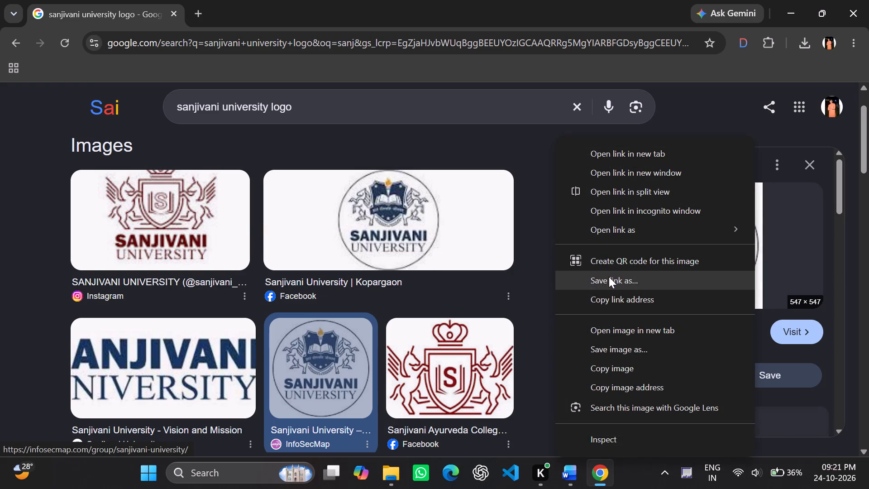
pyautogui.click(606, 363)
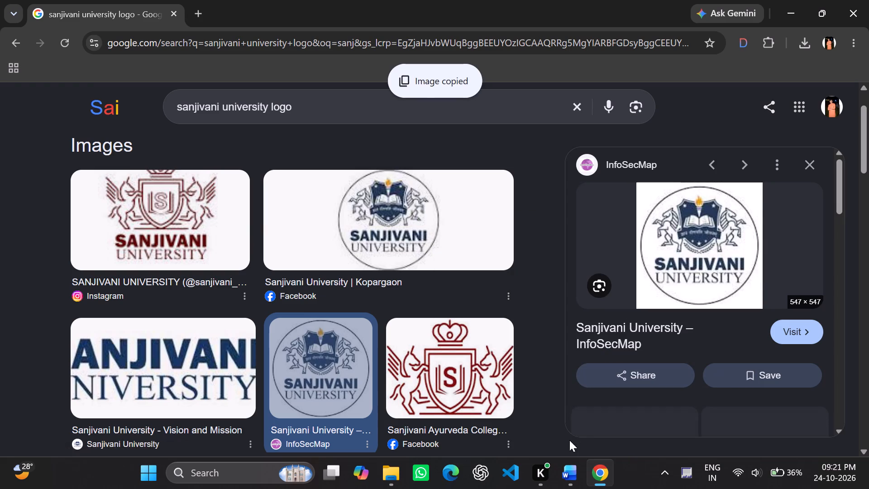
# Return to the Word submission document and add a line break after "Activity 1: Patent Drafting and Copyright Drafting" on the cover page.
pyautogui.click(564, 468)
pyautogui.click(620, 393)
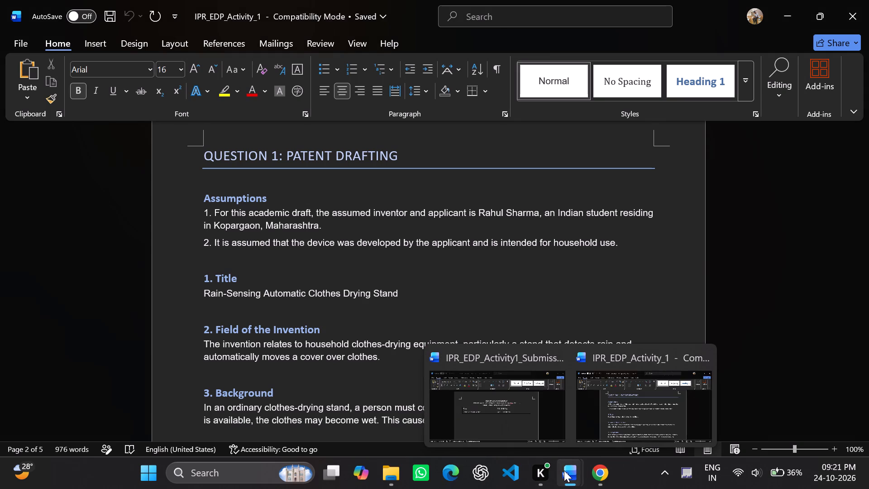
pyautogui.click(492, 405)
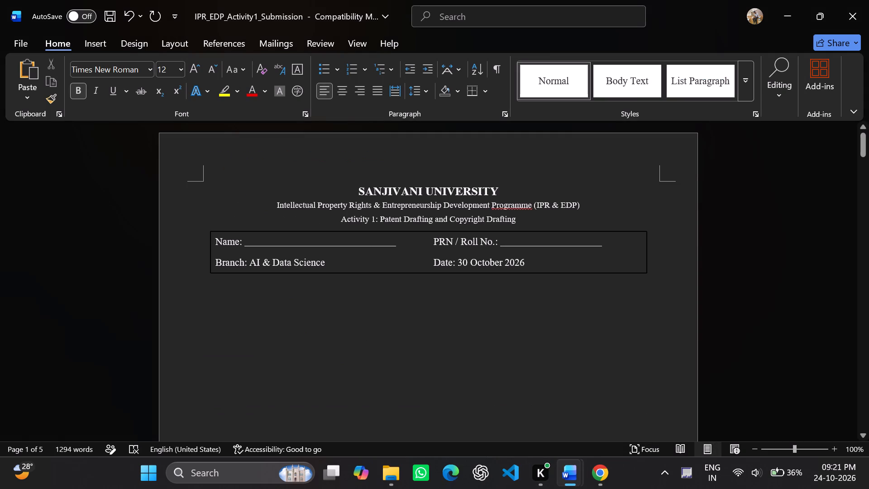
pyautogui.click(515, 220)
pyautogui.press('Return')
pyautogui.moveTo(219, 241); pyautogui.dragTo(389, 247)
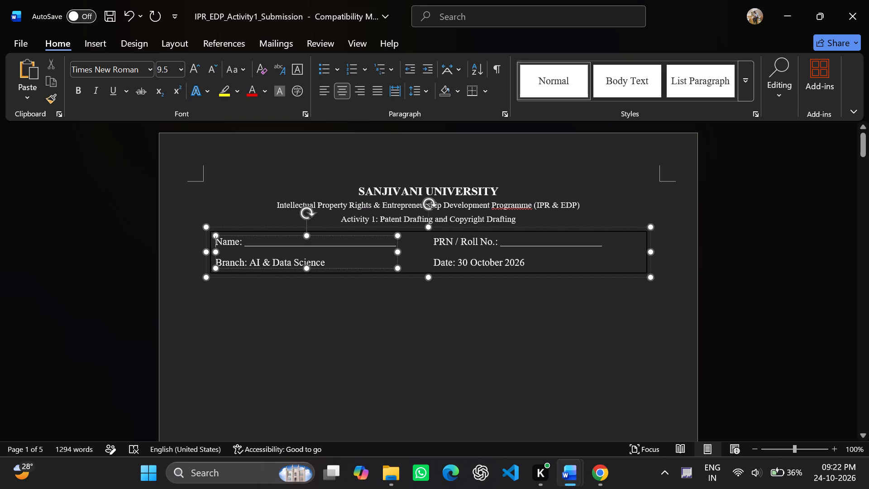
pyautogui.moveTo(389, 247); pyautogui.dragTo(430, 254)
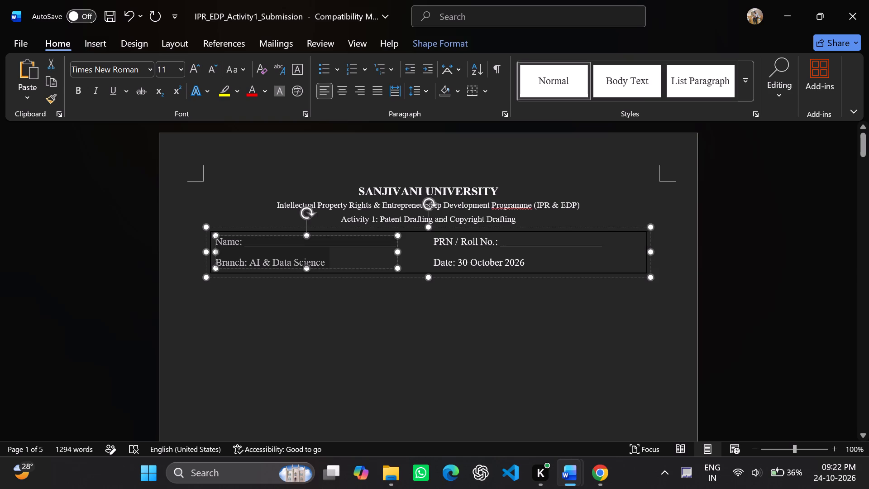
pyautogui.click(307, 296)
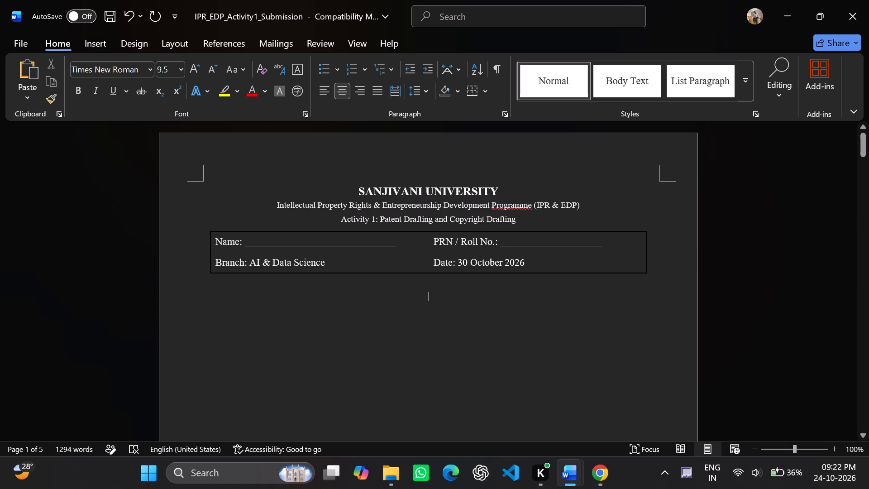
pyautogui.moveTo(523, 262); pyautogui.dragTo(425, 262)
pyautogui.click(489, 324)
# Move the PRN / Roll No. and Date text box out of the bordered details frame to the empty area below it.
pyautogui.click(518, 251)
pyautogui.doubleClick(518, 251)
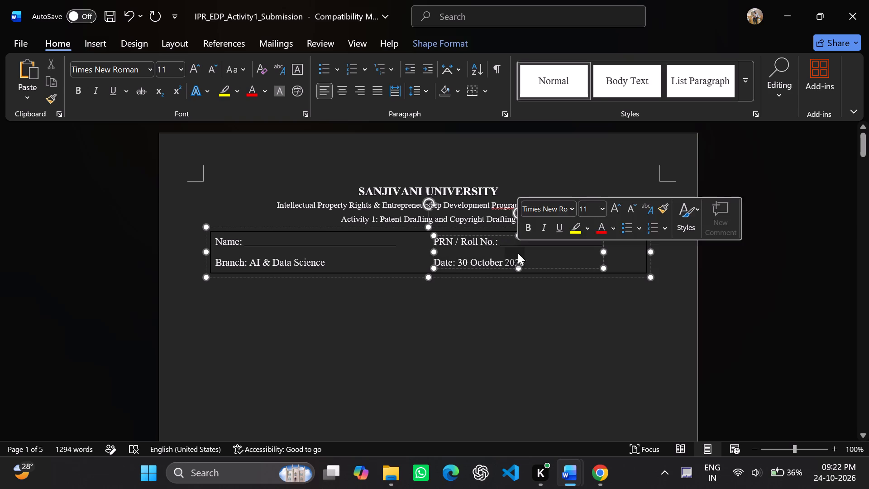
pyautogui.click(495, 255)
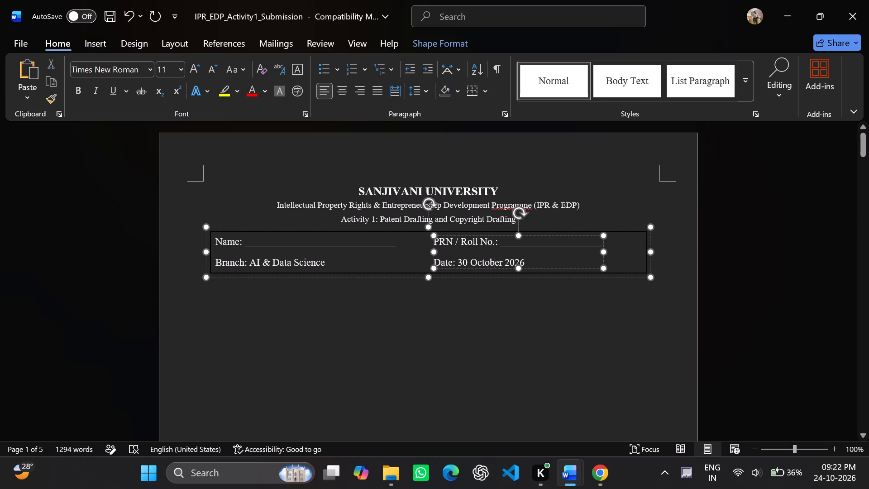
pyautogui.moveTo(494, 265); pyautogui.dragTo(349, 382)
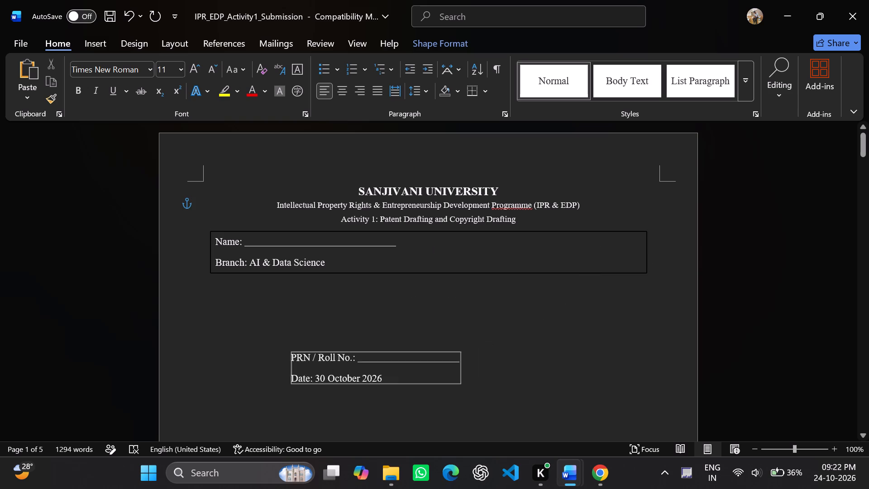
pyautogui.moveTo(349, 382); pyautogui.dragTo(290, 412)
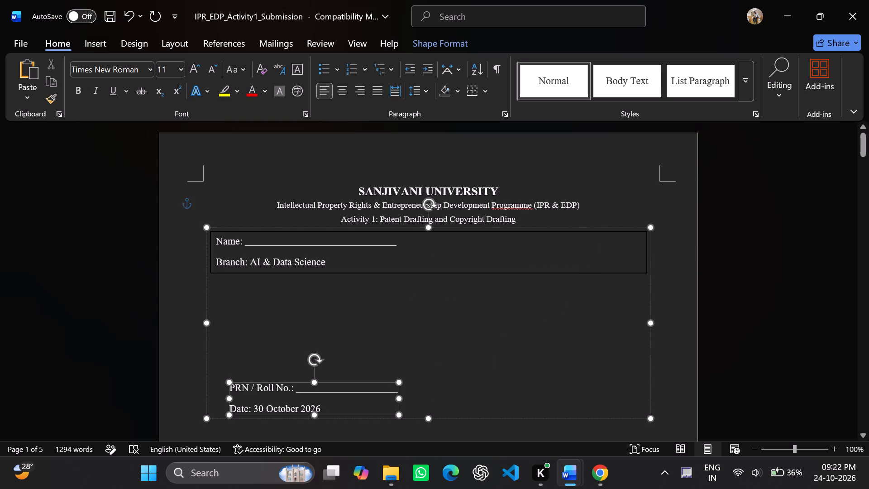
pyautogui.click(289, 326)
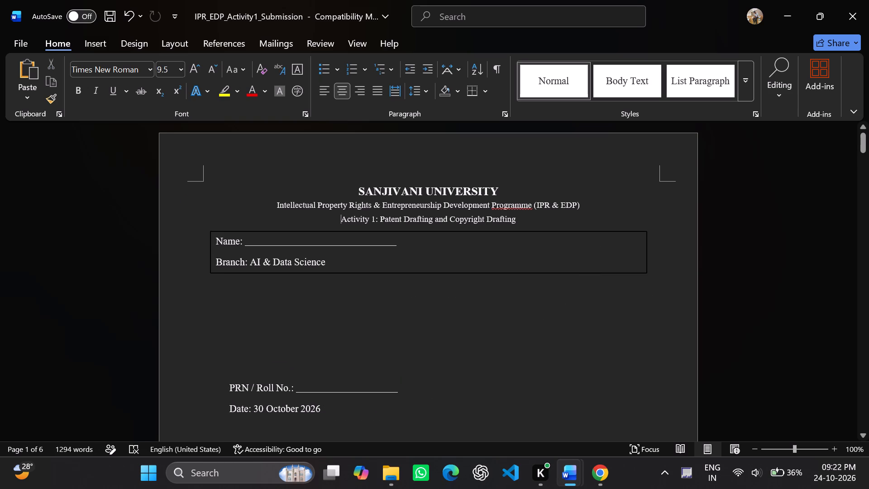
# Move the whole student details group lower on the cover page, leaving a gap below the Activity 1 line.
pyautogui.moveTo(291, 271); pyautogui.dragTo(286, 326)
pyautogui.scroll(-1, 278, 376)
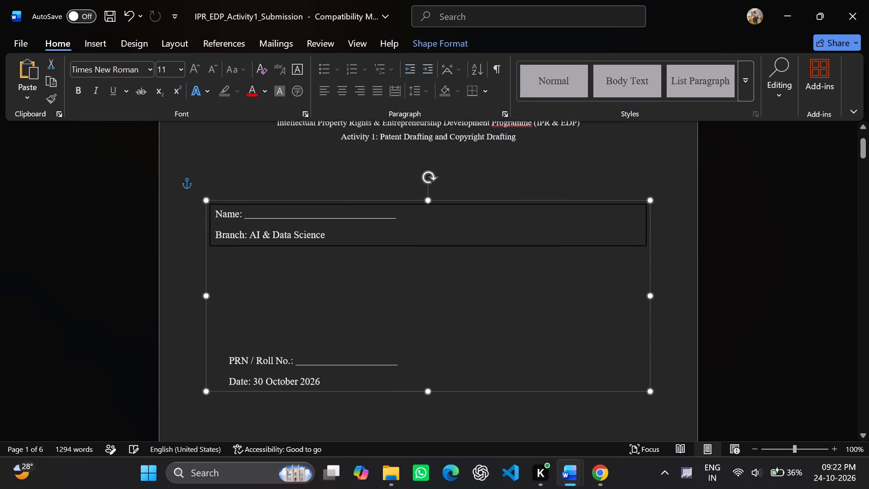
pyautogui.click(285, 341)
pyautogui.click(285, 341)
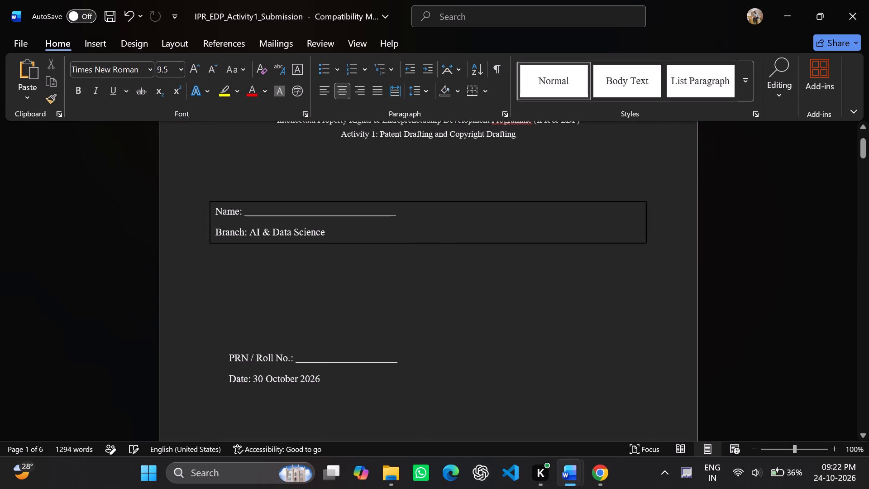
# Place the PRN / Roll No. and Date text box inside the frame beside Name and Branch, and shift the Name and Branch text slightly right.
pyautogui.click(282, 368)
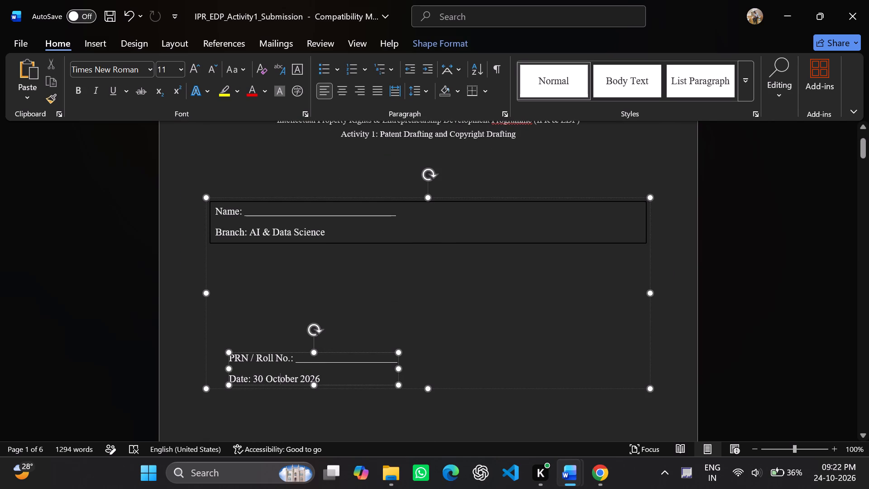
pyautogui.moveTo(274, 353); pyautogui.dragTo(257, 255)
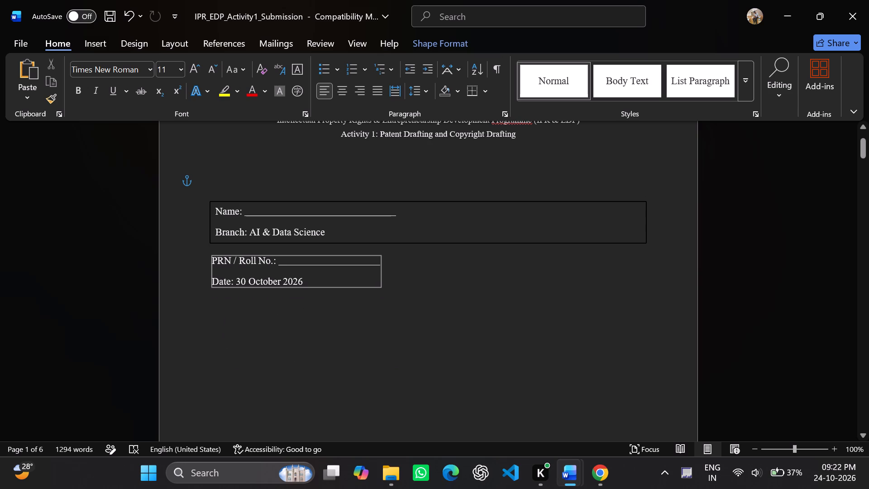
pyautogui.moveTo(257, 255); pyautogui.dragTo(466, 198)
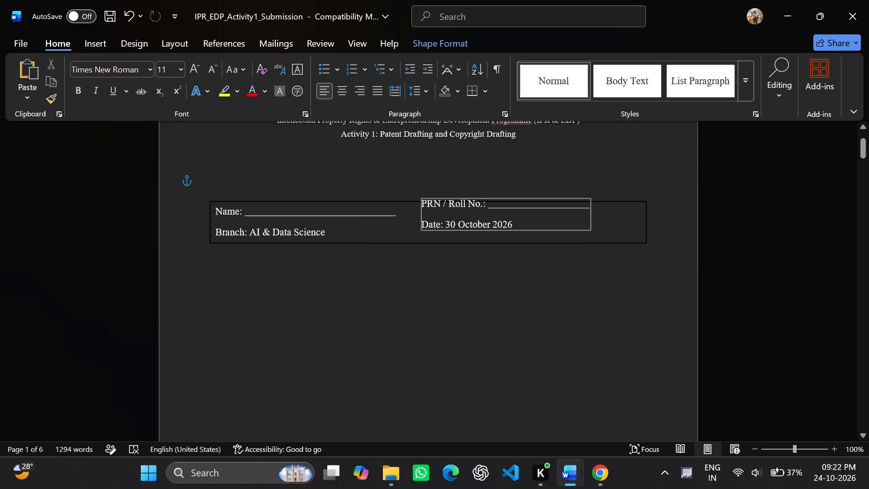
pyautogui.moveTo(466, 198); pyautogui.dragTo(466, 206)
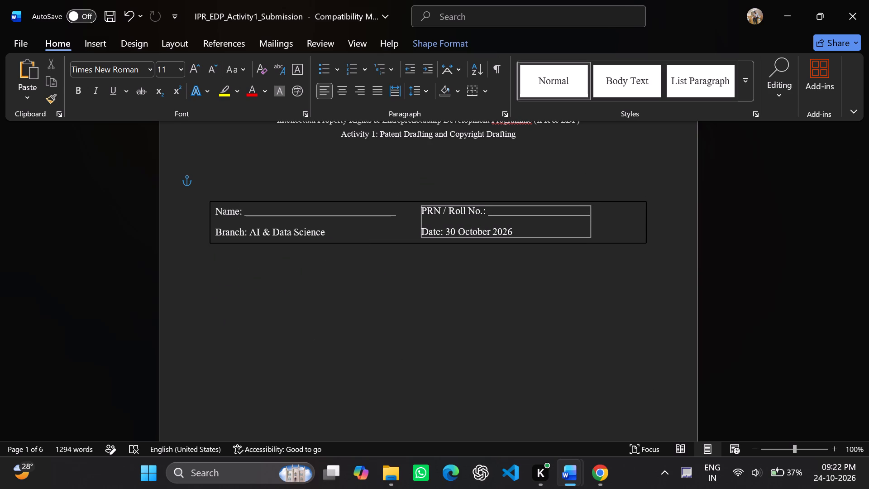
pyautogui.moveTo(466, 206); pyautogui.dragTo(468, 206)
pyautogui.moveTo(376, 240); pyautogui.dragTo(384, 237)
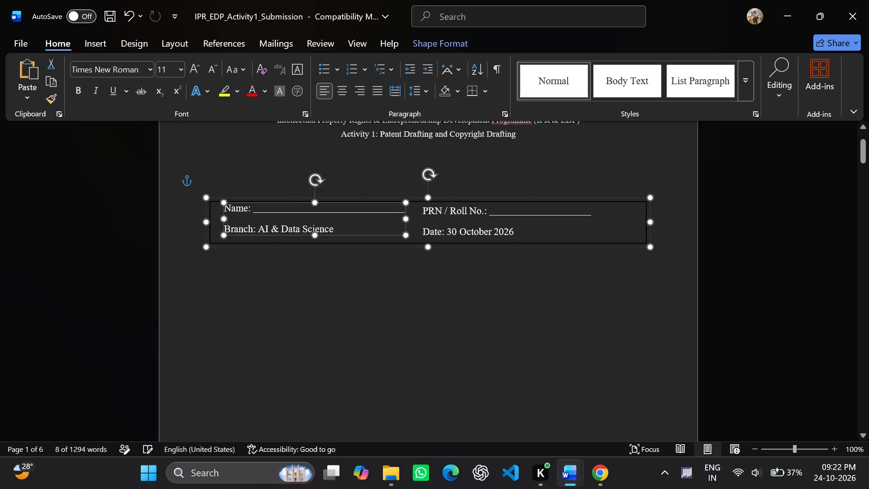
# Move the whole bordered student details group further down the cover page.
pyautogui.click(634, 268)
pyautogui.moveTo(641, 243); pyautogui.dragTo(634, 278)
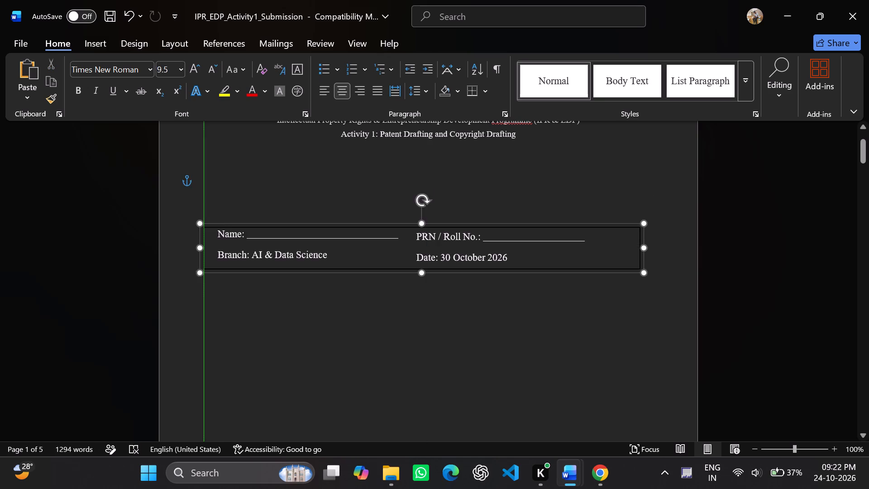
# Move the bordered student details group further down and slightly right, and add a blank line below the Activity 1 line.
pyautogui.moveTo(634, 278); pyautogui.dragTo(644, 345)
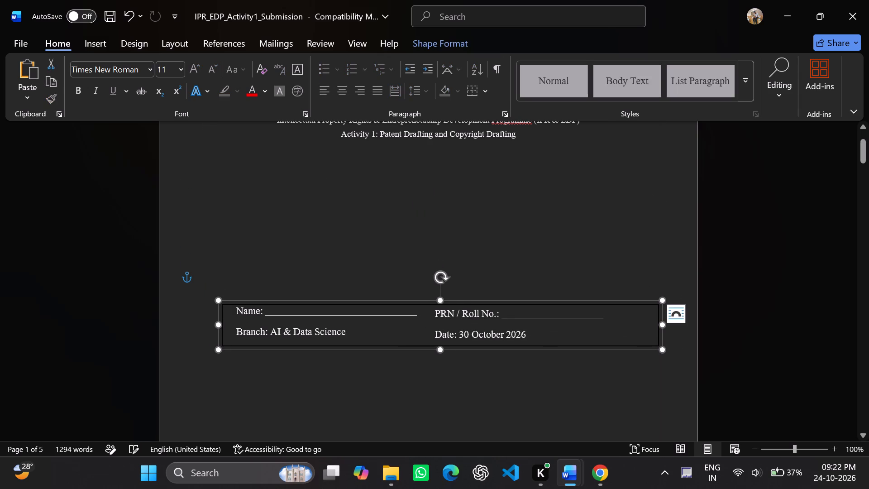
pyautogui.click(440, 155)
pyautogui.press('Return')
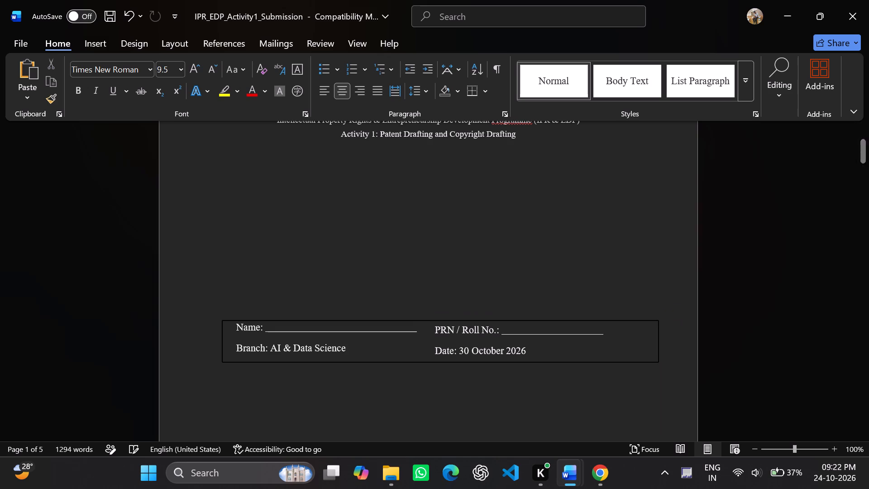
# Insert three blank lines above the SANJIVANI UNIVERSITY heading at the start of the cover page.
pyautogui.scroll(3, 430, 177)
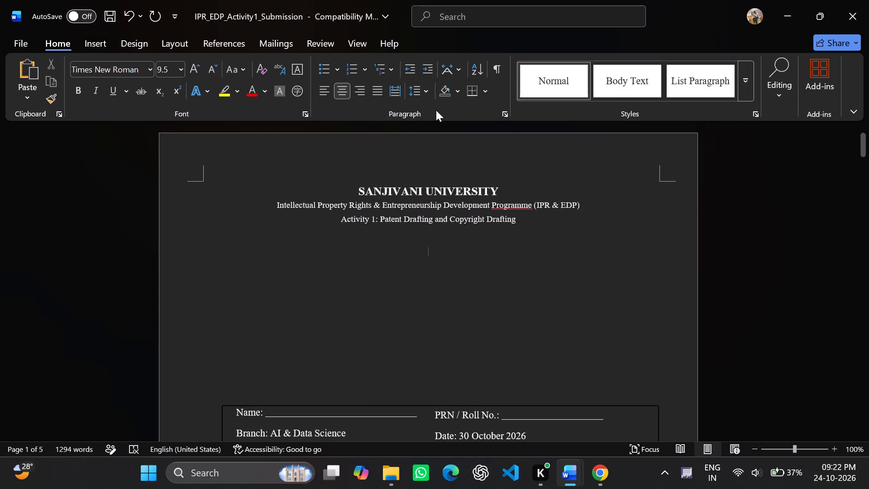
pyautogui.click(425, 178)
pyautogui.press('Left')
pyautogui.press('Left')
pyautogui.press('Left')
pyautogui.press('Left')
pyautogui.press('Left')
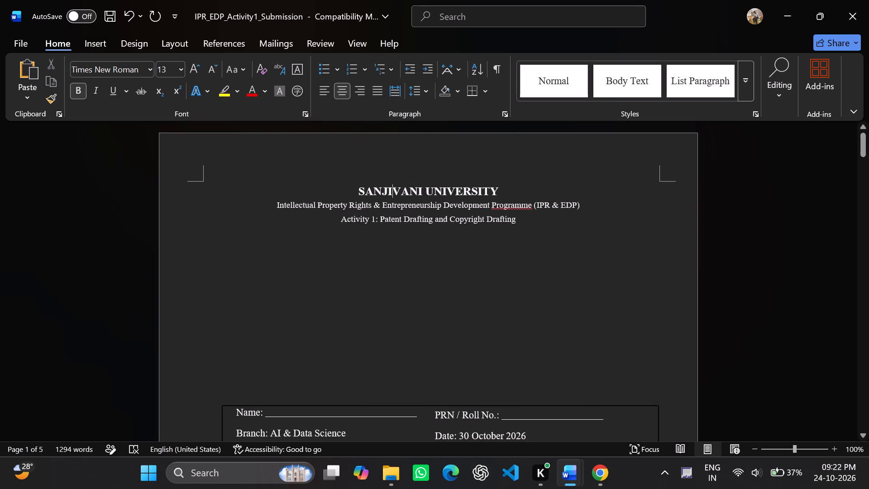
pyautogui.press('Left')
pyautogui.press('Left')
pyautogui.press('Left')
pyautogui.press('Left')
pyautogui.press('Left')
pyautogui.press('Return')
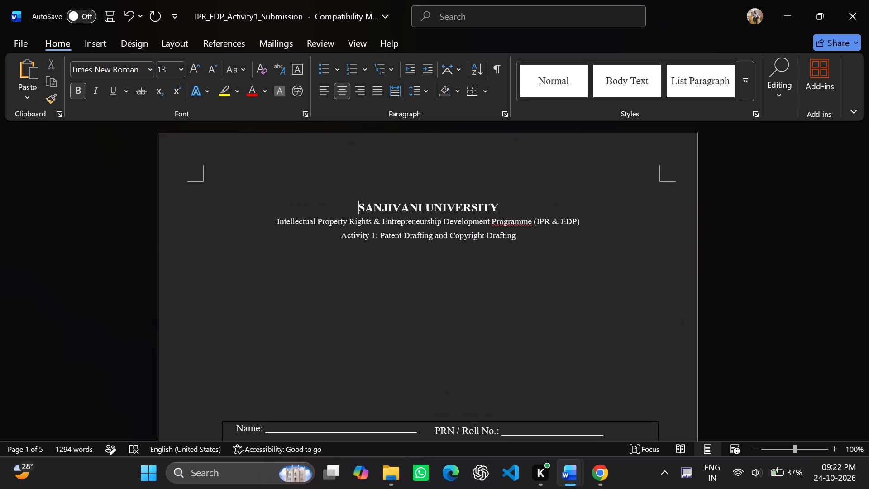
pyautogui.press('Return')
pyautogui.press('Return')
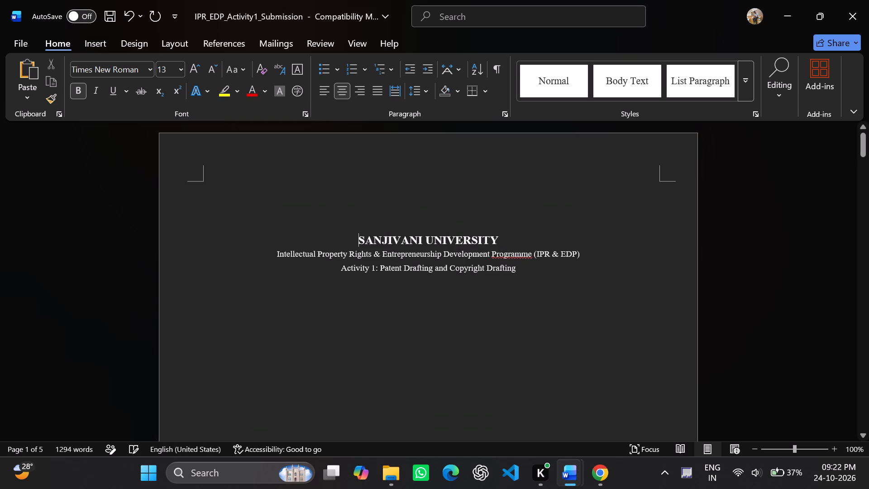
# Paste the copied Sanjivani University logo on the first blank line above the heading.
pyautogui.click(416, 190)
pyautogui.click(415, 178)
pyautogui.hotkey('ctrl', 'v')
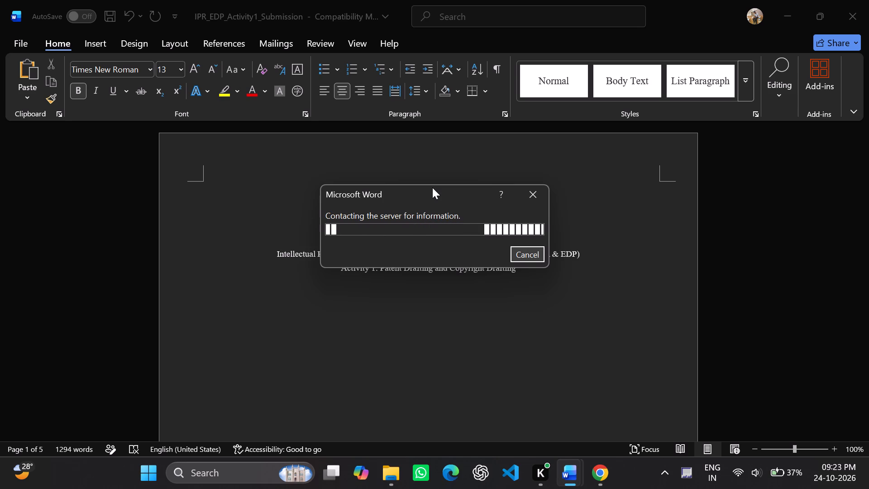
pyautogui.click(525, 376)
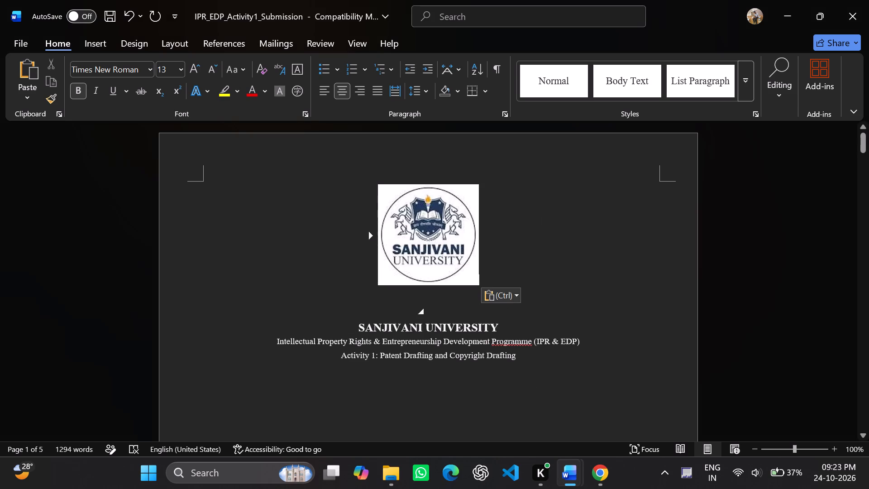
# Remove the extra blank line between the logo and the SANJIVANI UNIVERSITY heading, and add one blank line below the heading.
pyautogui.click(434, 309)
pyautogui.press('BackSpace')
pyautogui.press('BackSpace')
pyautogui.press('BackSpace')
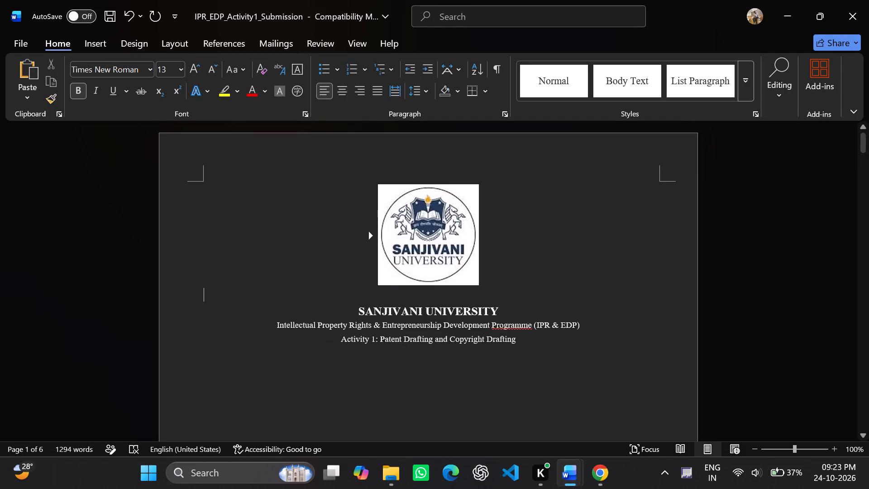
pyautogui.scroll(-1, 433, 397)
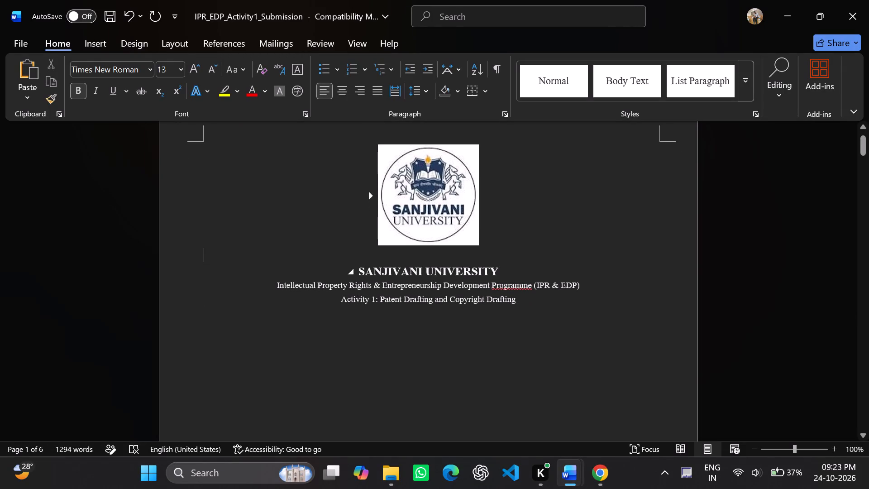
pyautogui.click(515, 270)
pyautogui.press('Return')
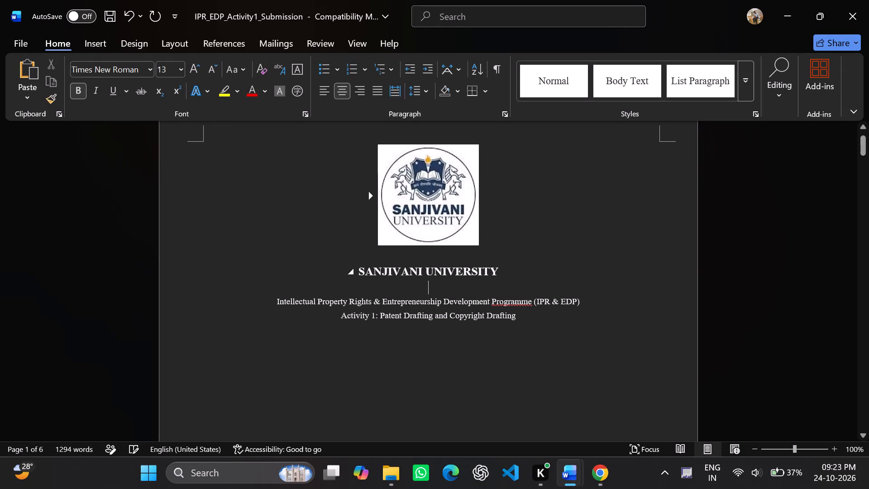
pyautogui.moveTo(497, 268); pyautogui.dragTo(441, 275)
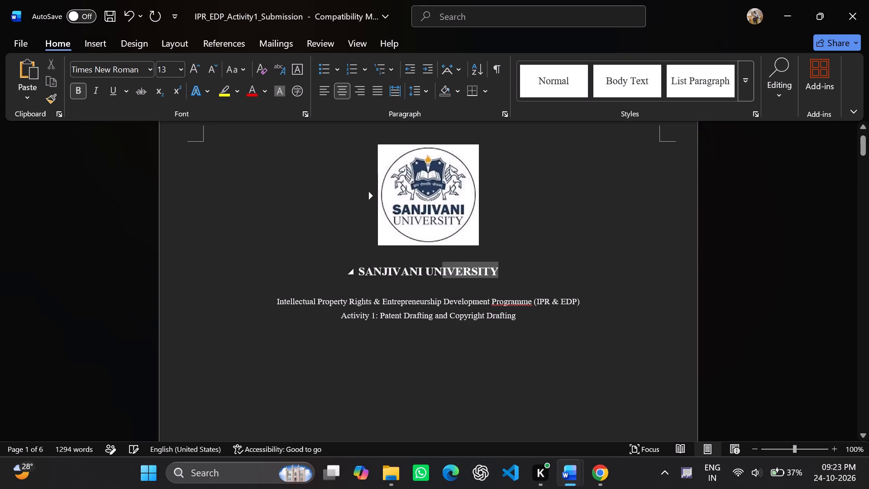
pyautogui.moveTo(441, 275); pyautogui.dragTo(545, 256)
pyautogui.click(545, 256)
# Enlarge the Sanjivani University logo in both height and width, keeping its emblem roughly circular.
pyautogui.click(450, 217)
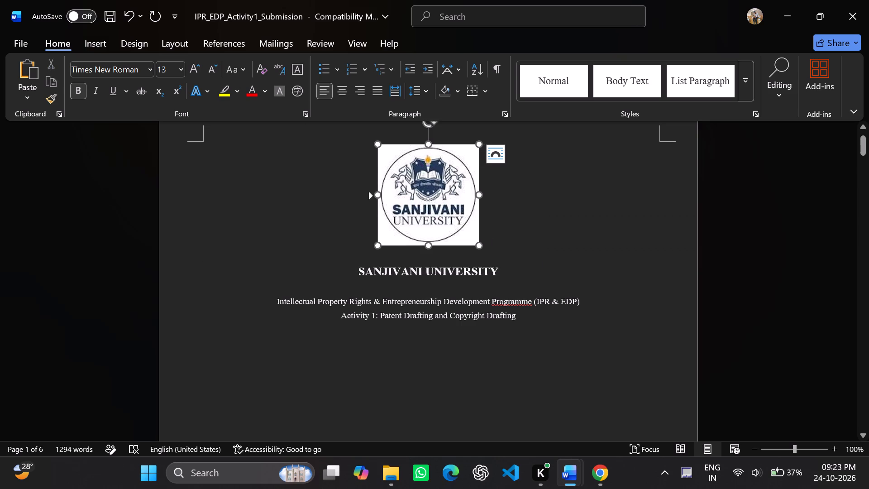
pyautogui.moveTo(428, 245); pyautogui.dragTo(429, 277)
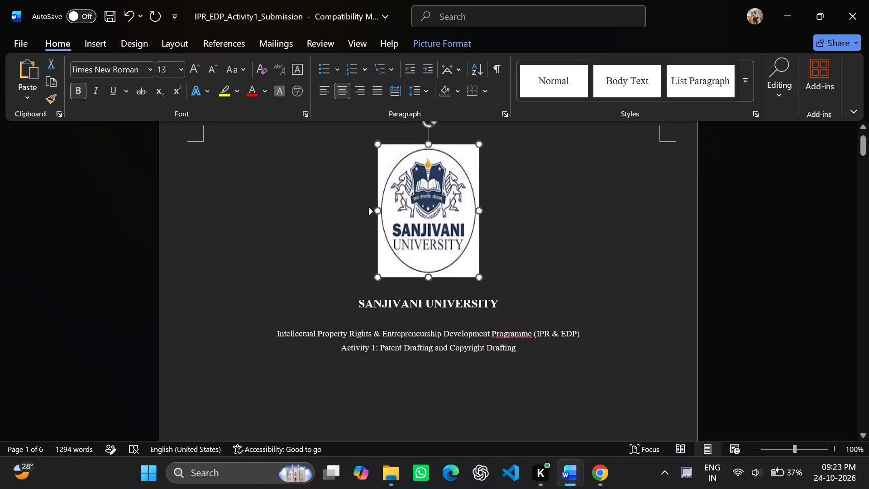
pyautogui.moveTo(429, 277); pyautogui.dragTo(428, 269)
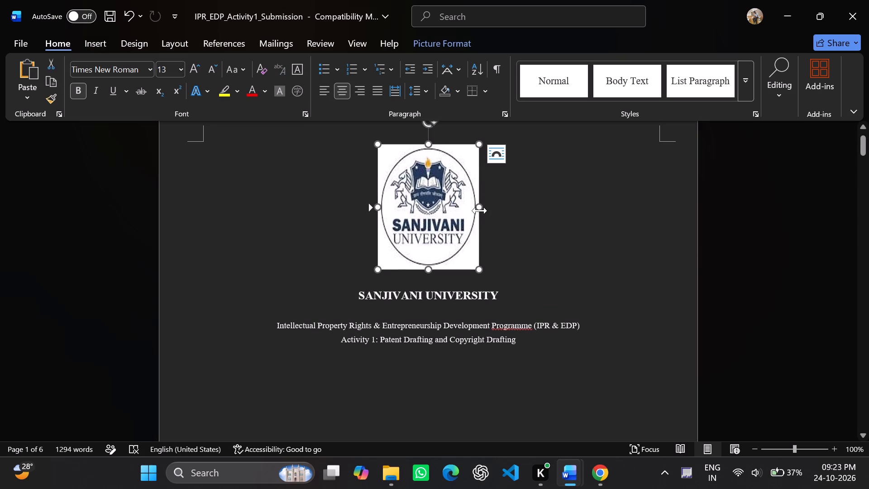
pyautogui.moveTo(480, 211); pyautogui.dragTo(506, 211)
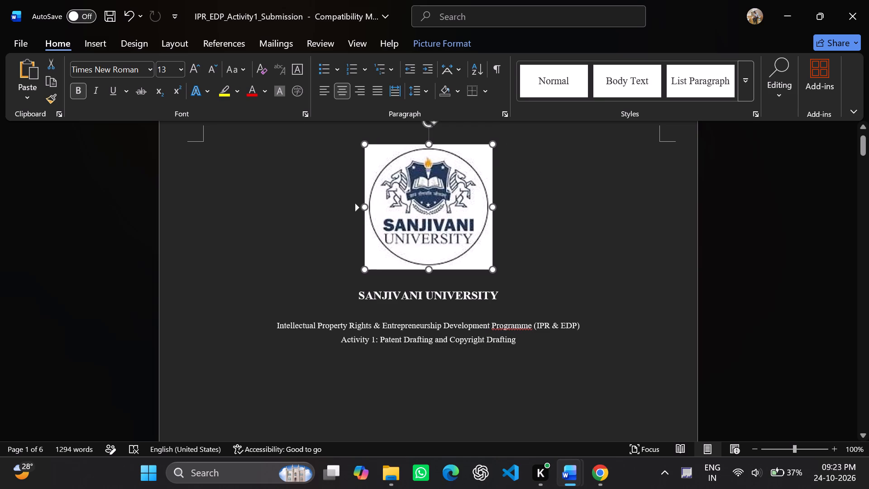
pyautogui.moveTo(506, 211); pyautogui.dragTo(510, 211)
pyautogui.click(594, 250)
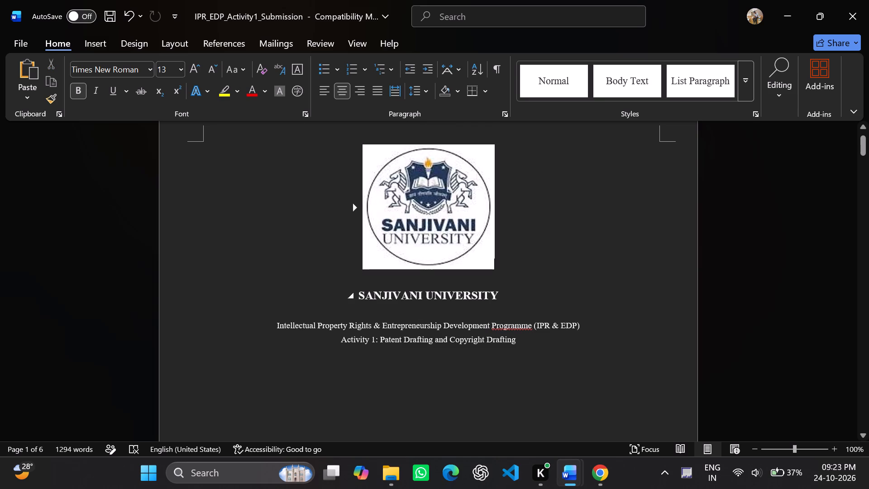
# Set the SANJIVANI UNIVERSITY heading's font size to 16.
pyautogui.moveTo(499, 295); pyautogui.dragTo(358, 292)
pyautogui.click(179, 70)
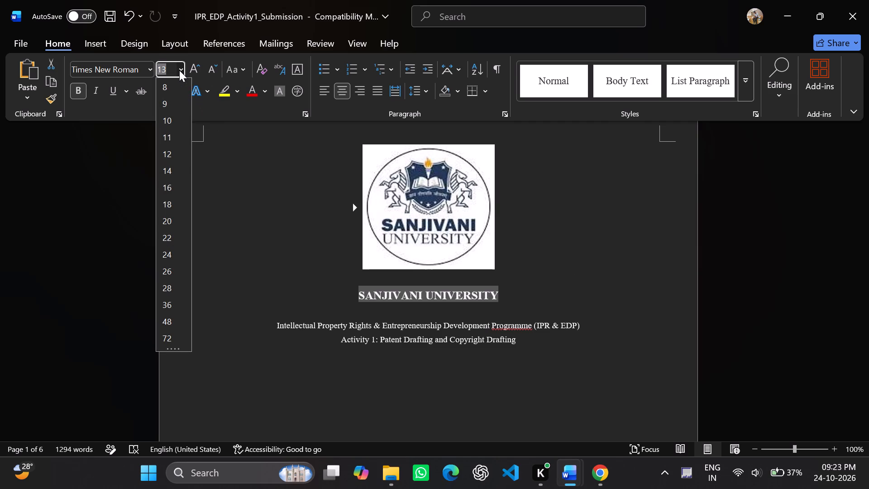
pyautogui.click(169, 190)
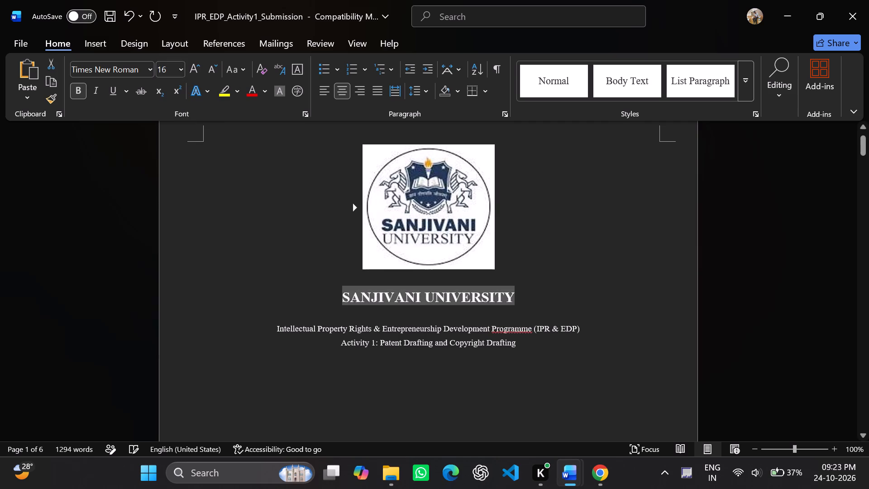
pyautogui.click(449, 379)
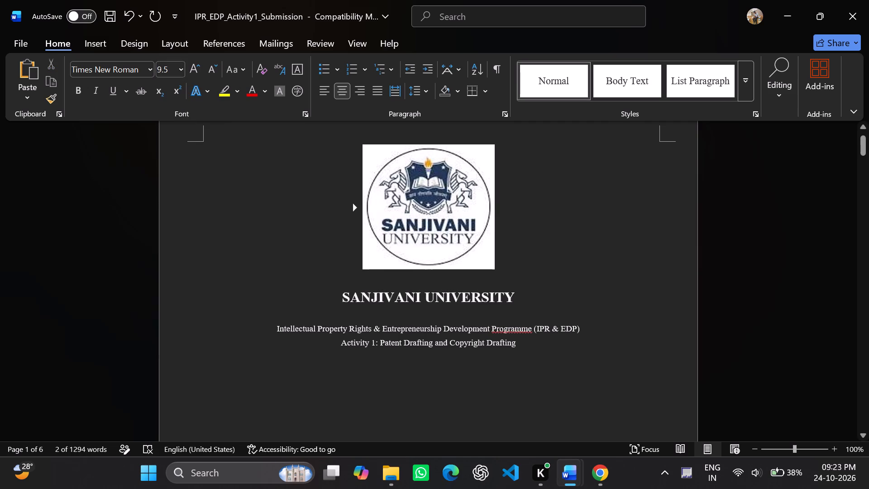
# Set the font size of the Intellectual Property Rights programme and Activity 1 lines to 14.
pyautogui.moveTo(277, 325); pyautogui.dragTo(516, 350)
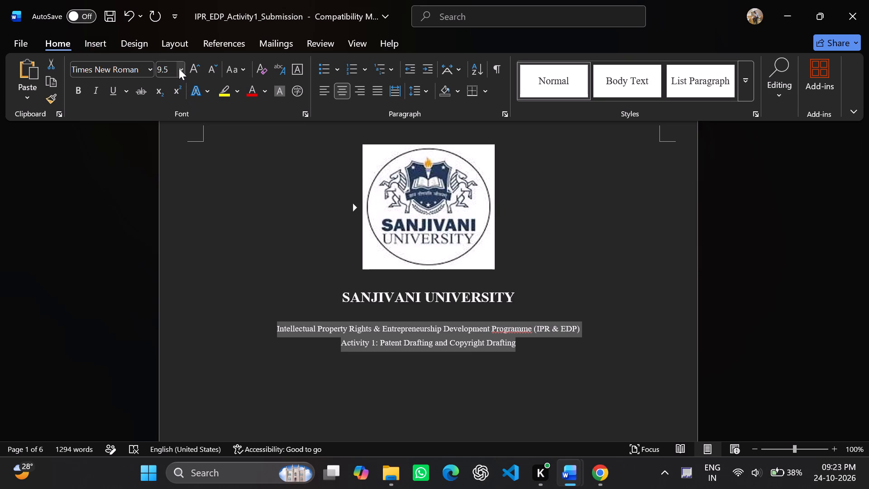
pyautogui.click(179, 68)
pyautogui.click(175, 168)
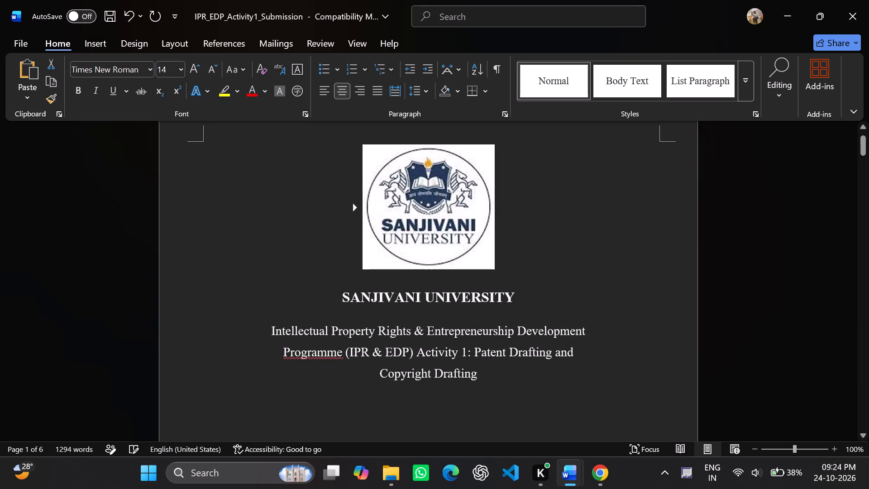
pyautogui.click(510, 391)
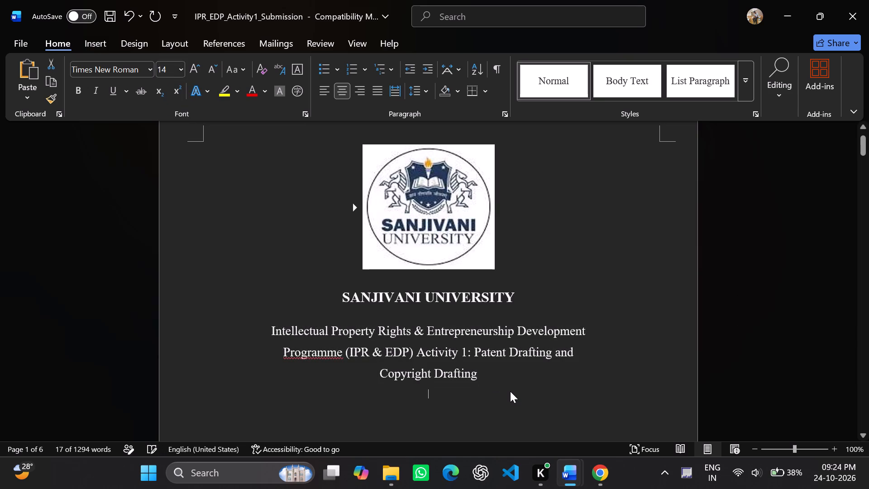
# Copy the Name and Branch lines from the bordered frame and paste them left-aligned in the empty area below the cover title.
pyautogui.scroll(-2, 510, 391)
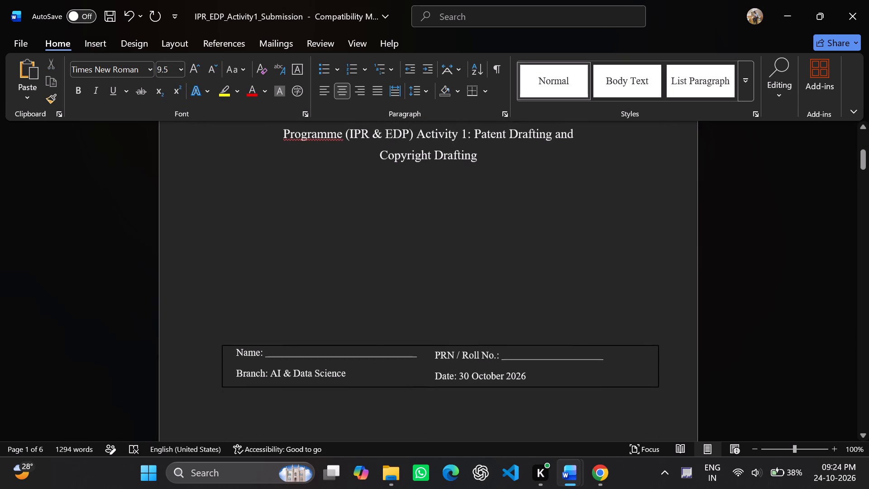
pyautogui.moveTo(417, 357); pyautogui.dragTo(325, 355)
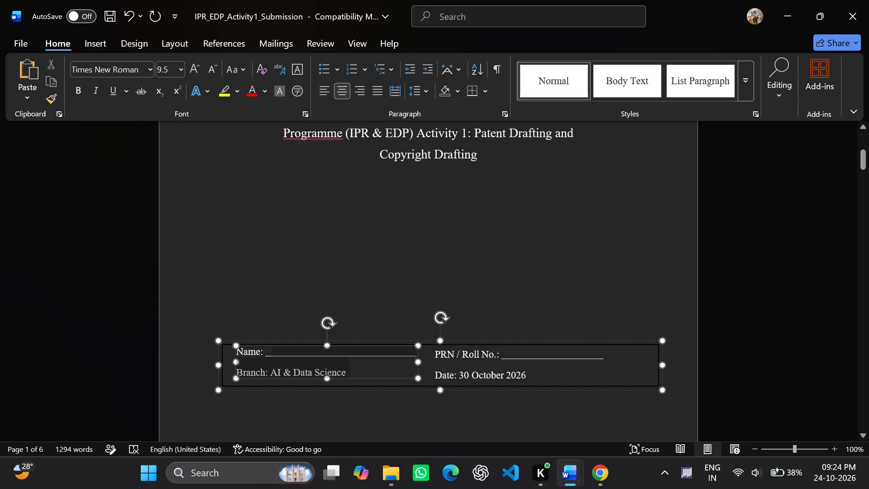
pyautogui.moveTo(325, 355); pyautogui.dragTo(242, 354)
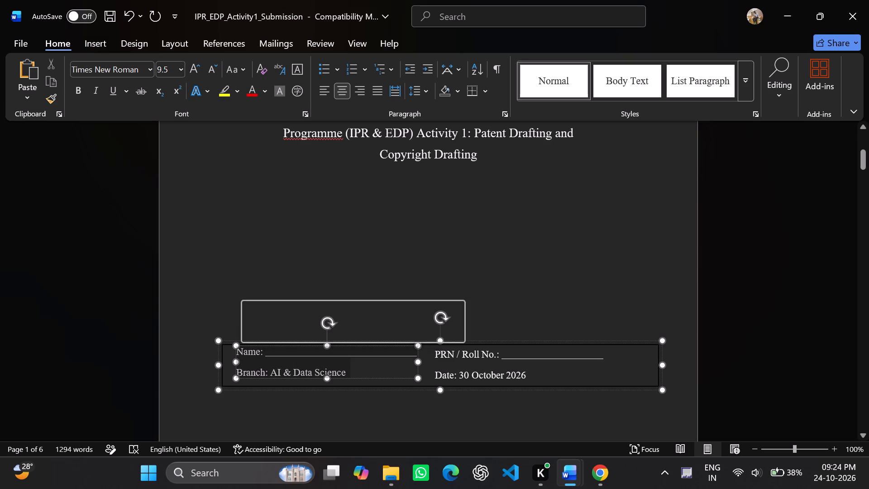
pyautogui.hotkey('ctrl', 'c')
pyautogui.click(291, 202)
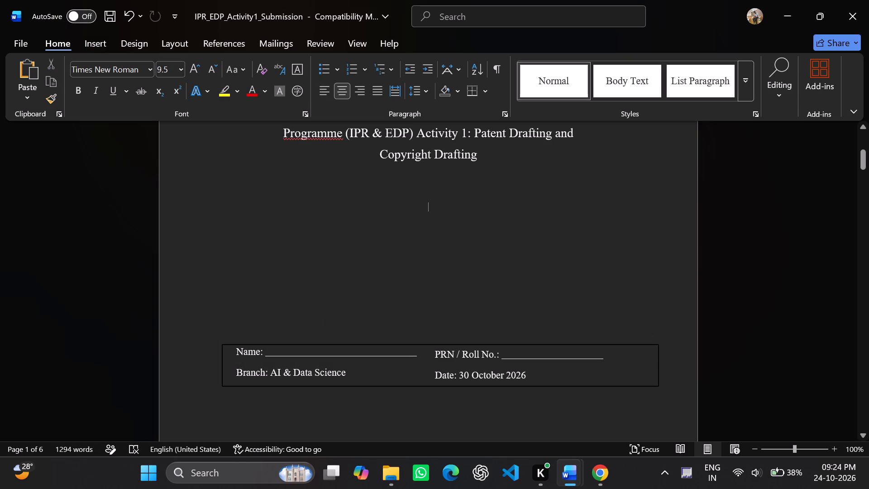
pyautogui.click(317, 88)
pyautogui.hotkey('ctrl', 'v')
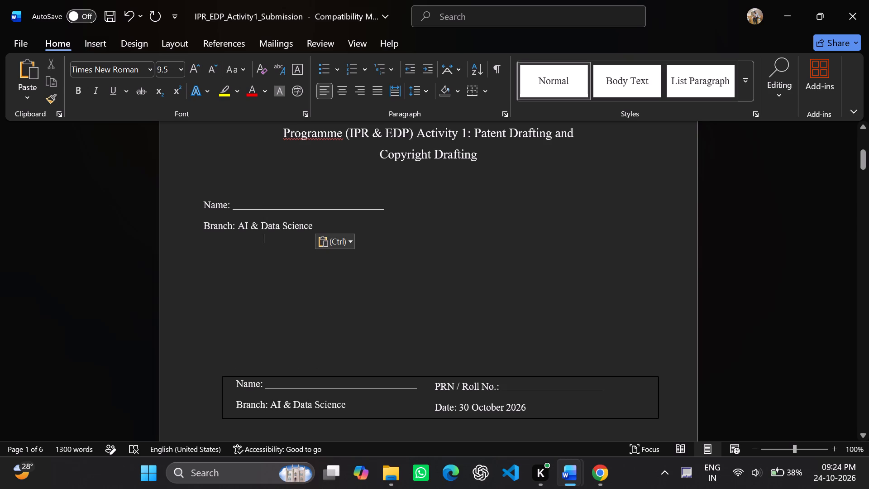
# Replace the blank underline on the pasted Name line below the cover title with the student's full name.
pyautogui.click(386, 206)
pyautogui.press('BackSpace')
pyautogui.press('BackSpace')
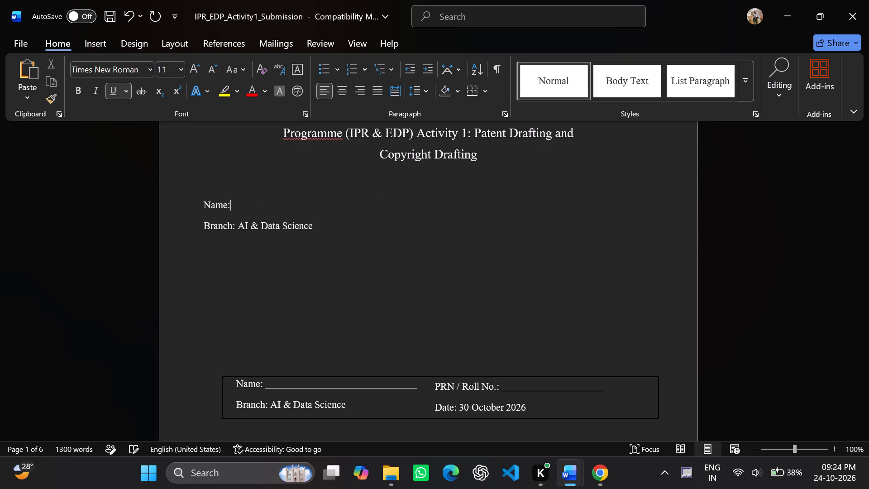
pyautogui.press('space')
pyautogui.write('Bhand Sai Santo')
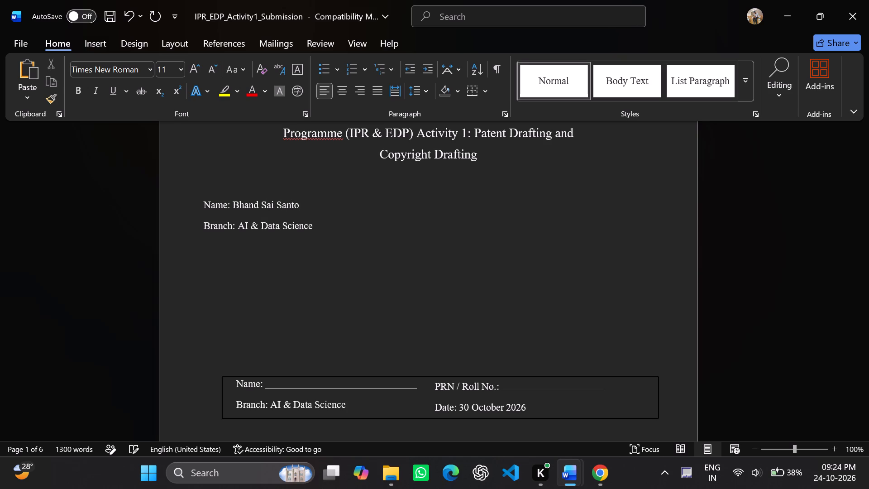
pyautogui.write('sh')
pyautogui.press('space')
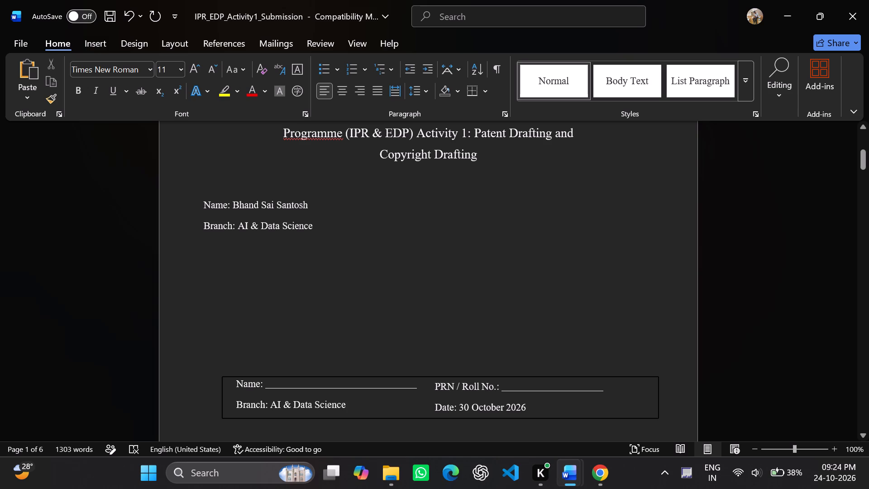
# Copy the PRN label from the bordered frame and paste it left-aligned on the line directly below Branch.
pyautogui.moveTo(455, 386); pyautogui.dragTo(434, 384)
pyautogui.hotkey('ctrl', 'c')
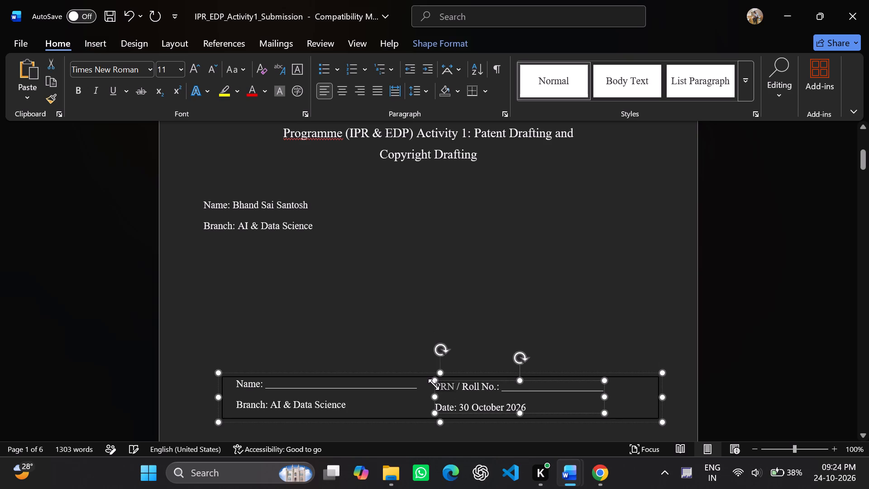
pyautogui.click(216, 239)
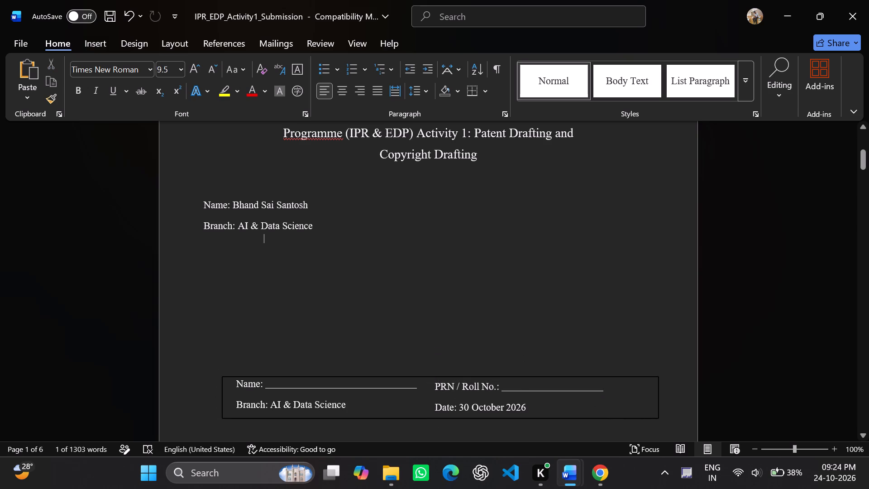
pyautogui.press('Return')
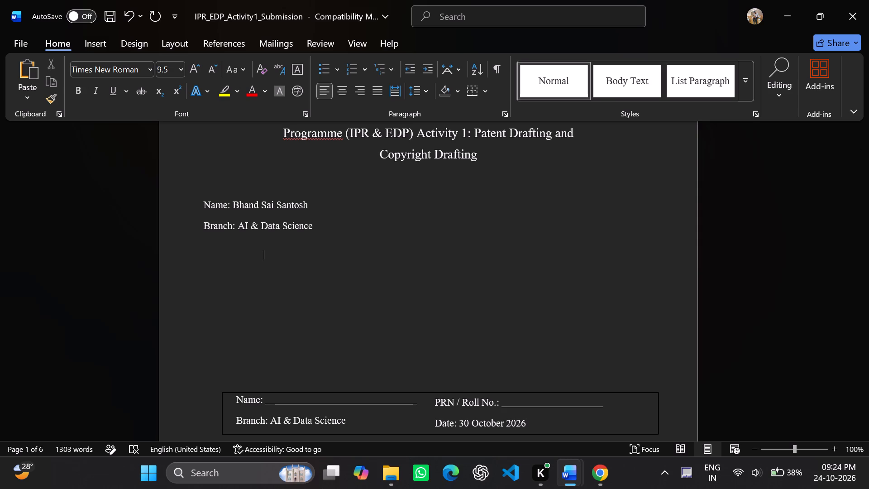
pyautogui.press('BackSpace')
pyautogui.press('BackSpace')
pyautogui.press('Return')
pyautogui.press('BackSpace')
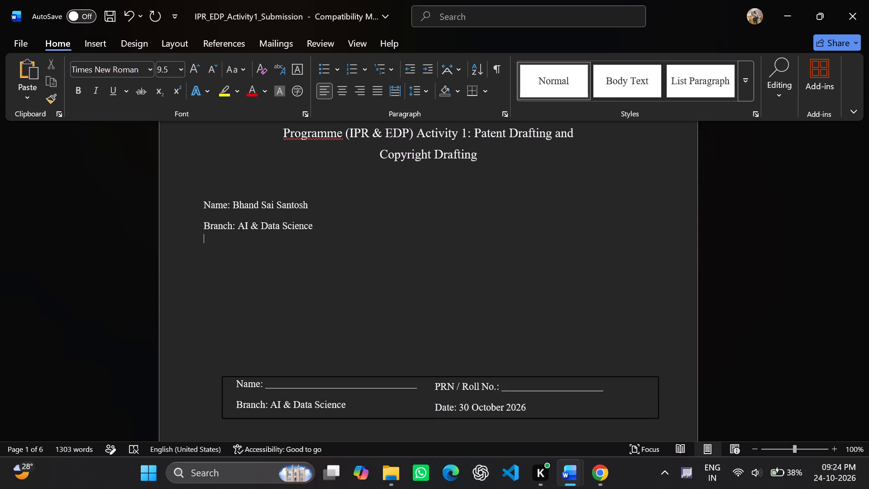
pyautogui.hotkey('ctrl', 'v')
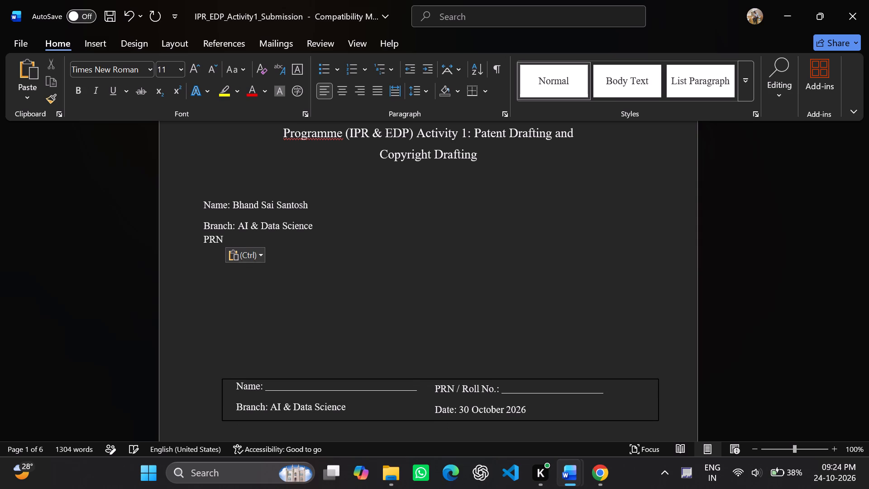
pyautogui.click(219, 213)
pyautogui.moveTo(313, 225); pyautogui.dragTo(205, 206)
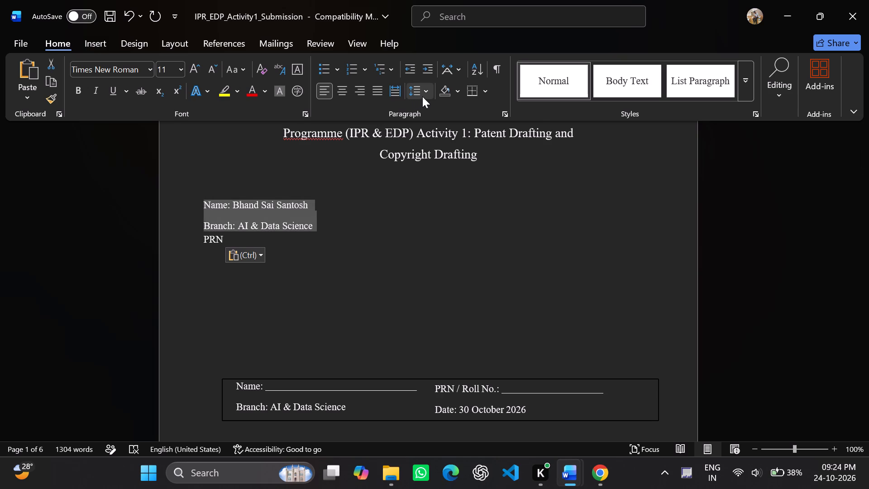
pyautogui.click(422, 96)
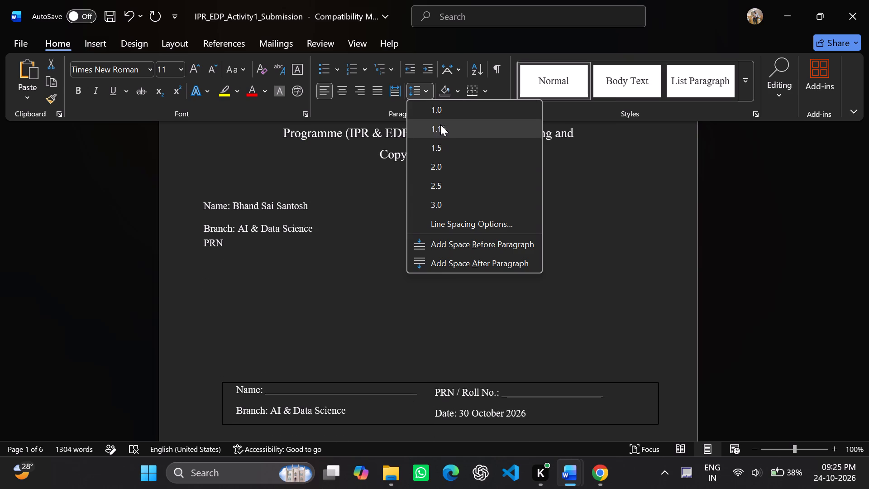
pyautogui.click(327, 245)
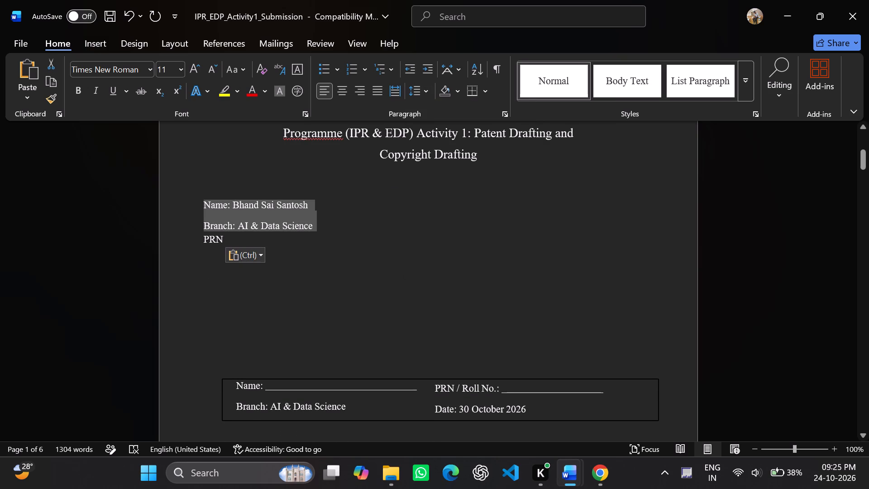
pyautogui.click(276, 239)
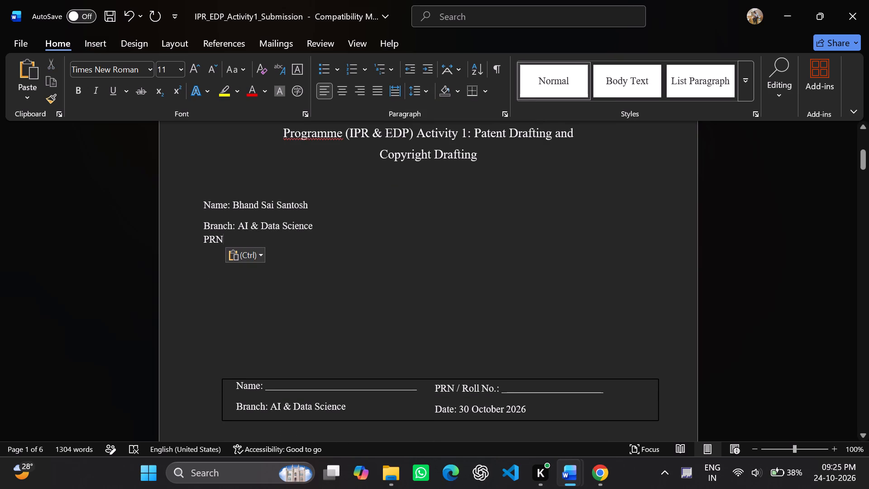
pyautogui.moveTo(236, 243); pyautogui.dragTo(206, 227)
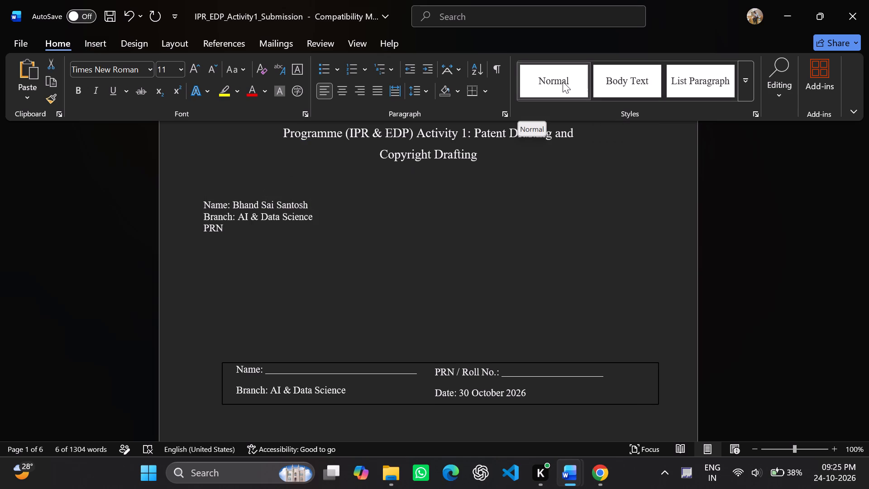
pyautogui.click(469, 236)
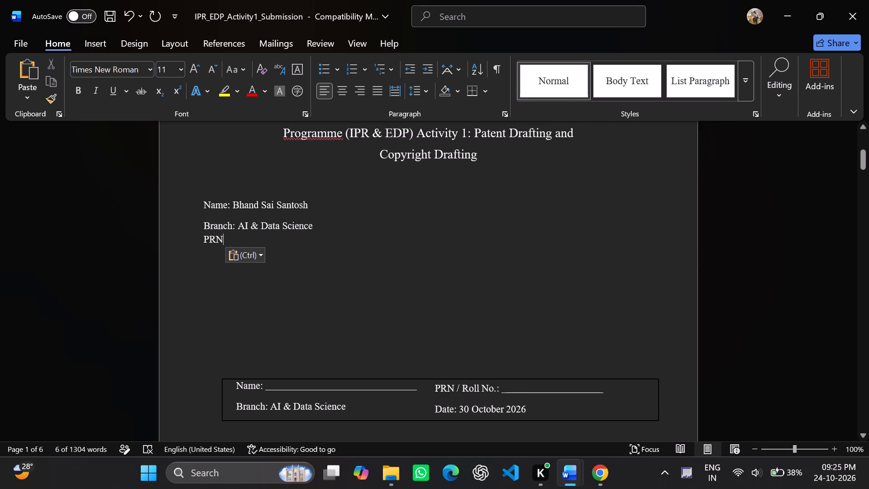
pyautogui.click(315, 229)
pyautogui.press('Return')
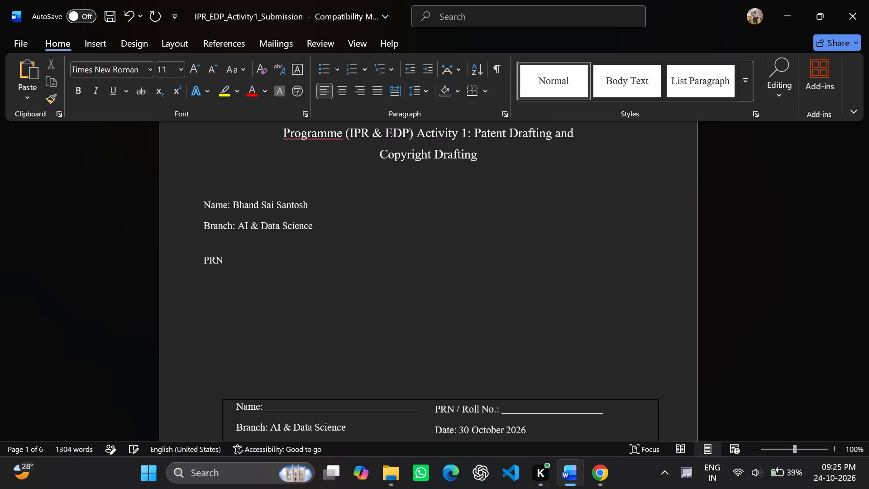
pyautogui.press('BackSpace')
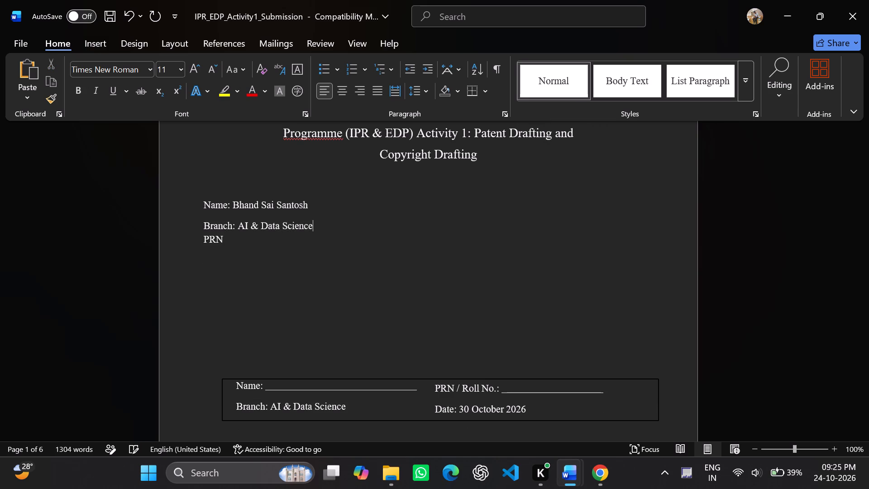
# Set the line spacing of the Branch and PRN lines below the cover title to 2.0.
pyautogui.moveTo(201, 223); pyautogui.dragTo(226, 245)
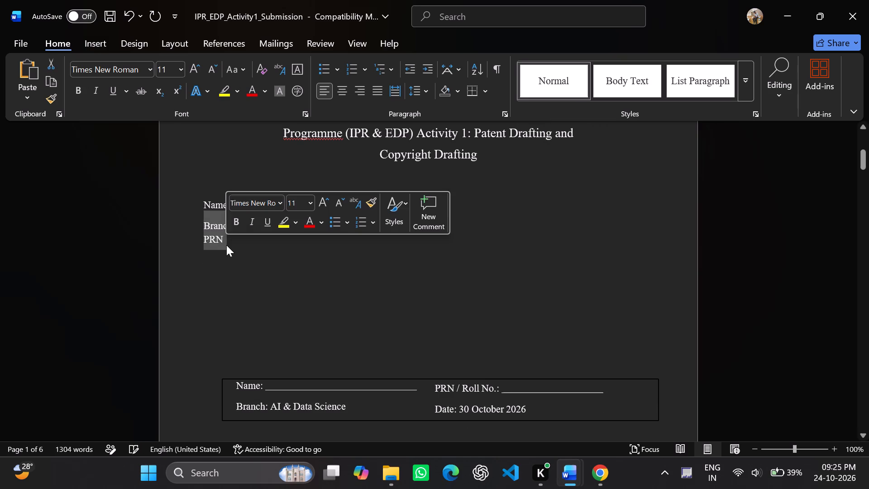
pyautogui.click(426, 95)
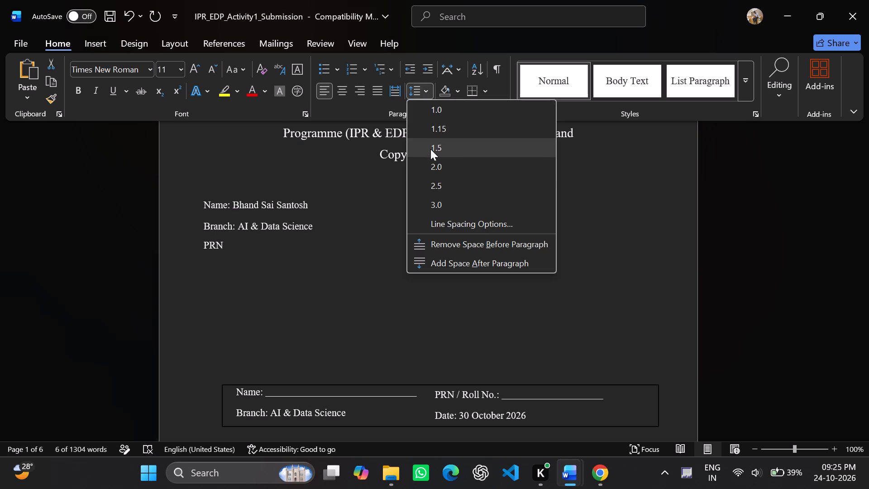
pyautogui.click(435, 163)
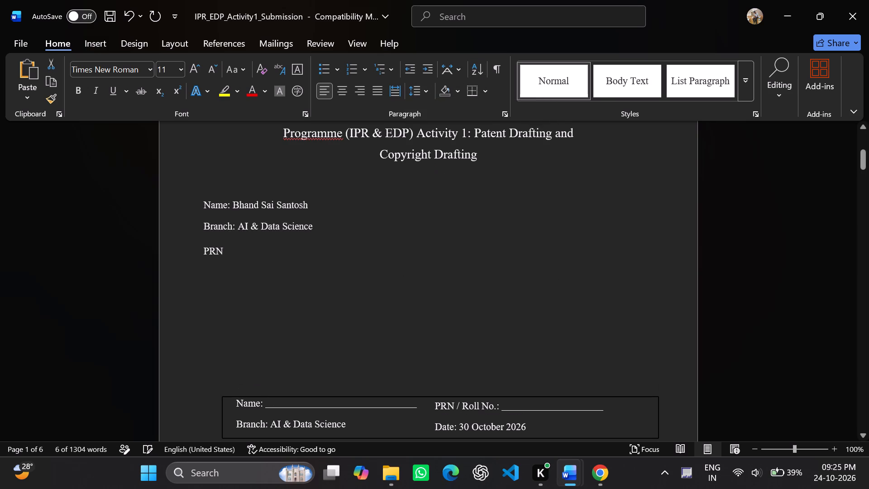
pyautogui.click(350, 243)
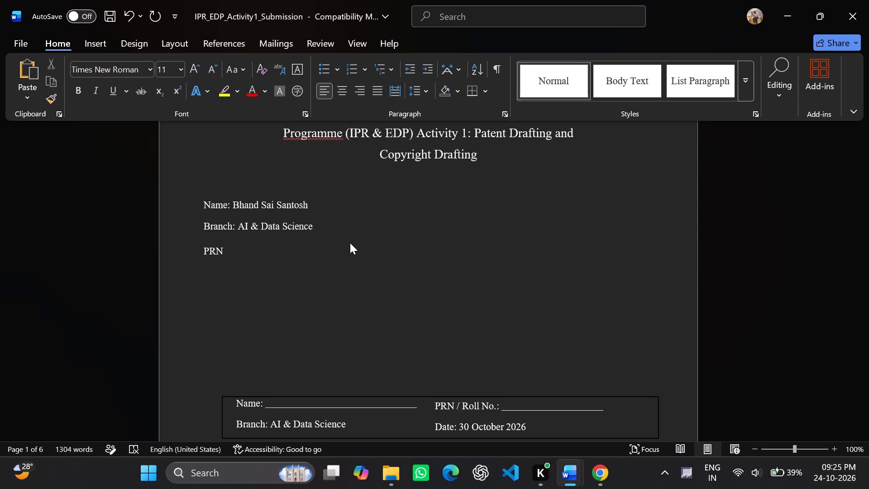
# Add a colon after the PRN label and enter the student's PRN.
pyautogui.click(229, 249)
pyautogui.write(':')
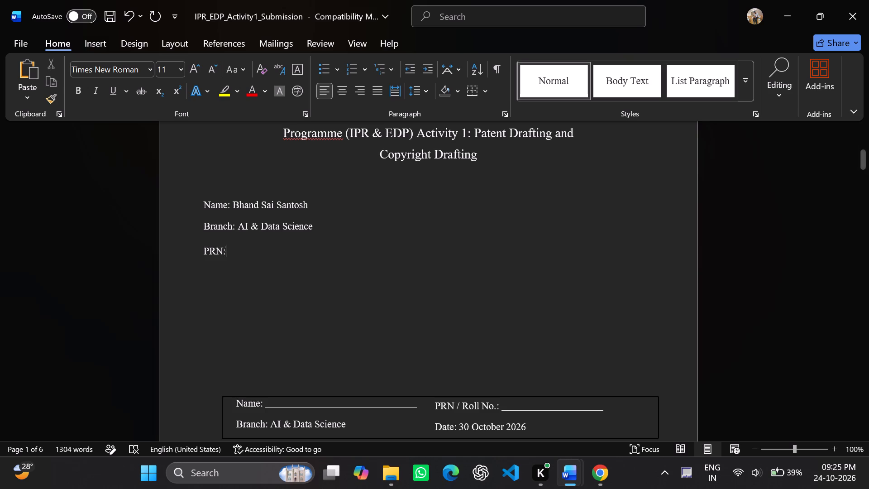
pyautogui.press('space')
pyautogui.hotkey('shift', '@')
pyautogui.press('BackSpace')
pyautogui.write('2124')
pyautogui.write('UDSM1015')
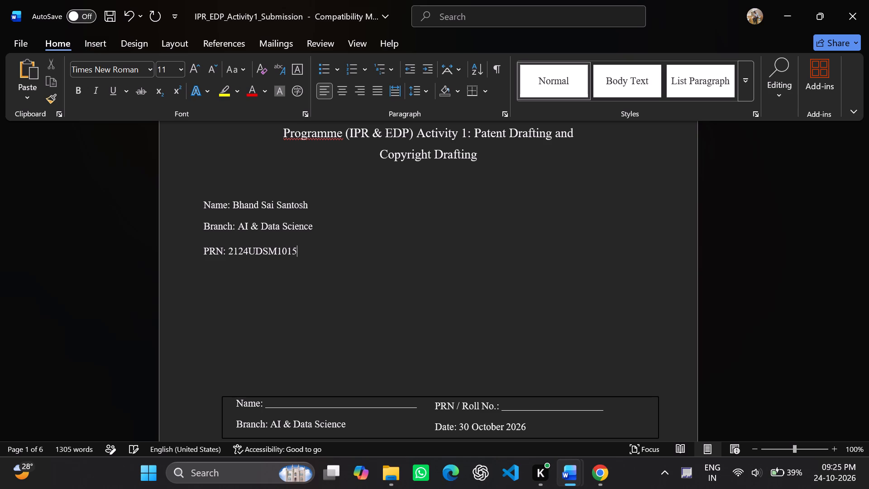
# Copy the "Date: 30 October 2026" line from the bordered frame and paste it left-aligned below the PRN line.
pyautogui.scroll(-1, 274, 290)
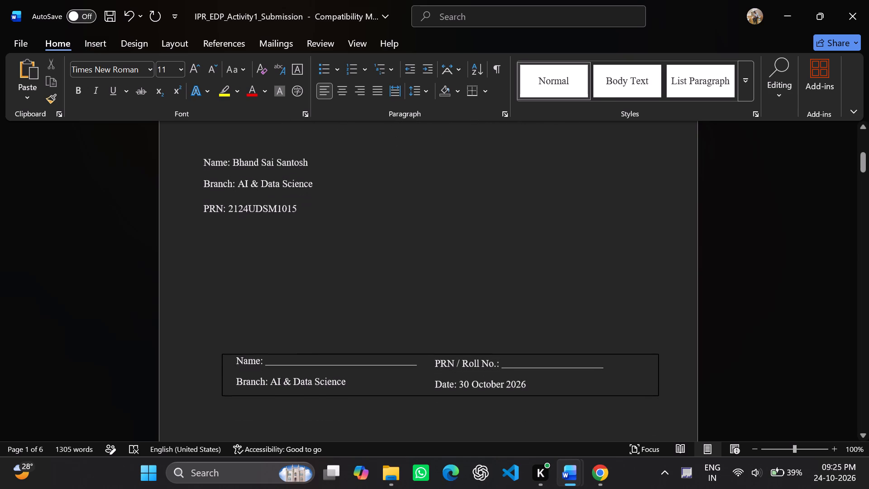
pyautogui.moveTo(530, 384); pyautogui.dragTo(441, 389)
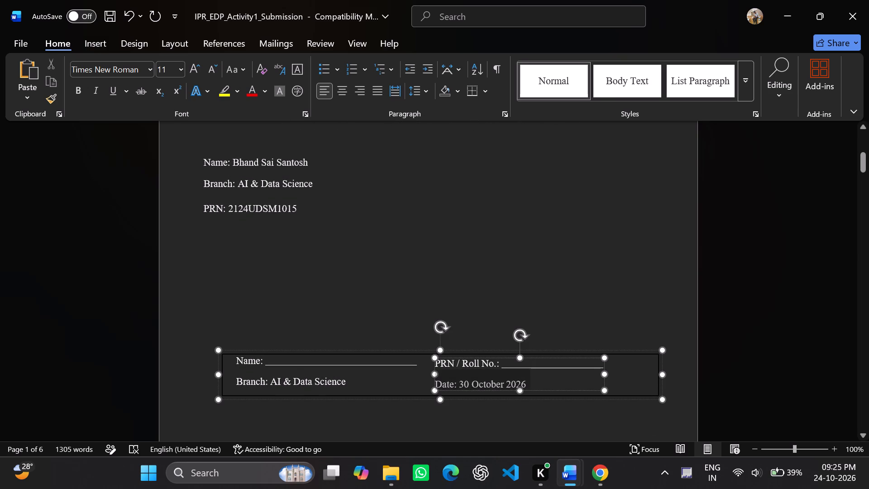
pyautogui.moveTo(441, 389); pyautogui.dragTo(438, 389)
pyautogui.hotkey('ctrl', 'c')
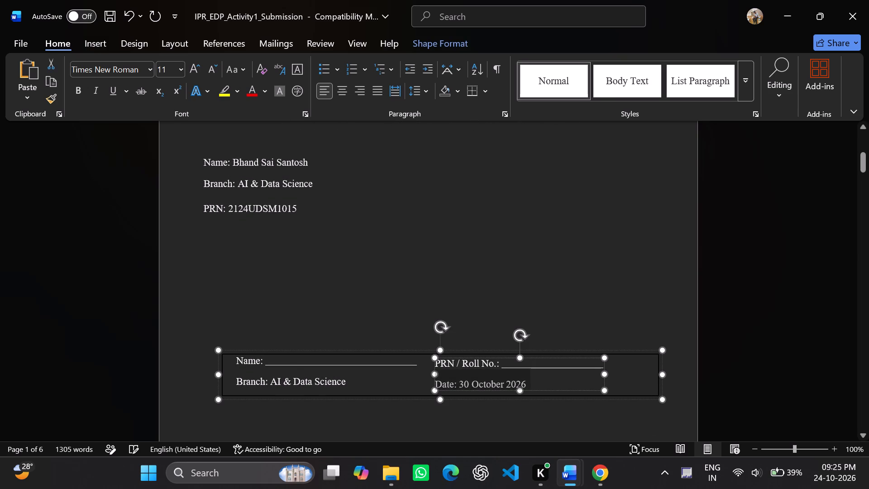
pyautogui.click(230, 240)
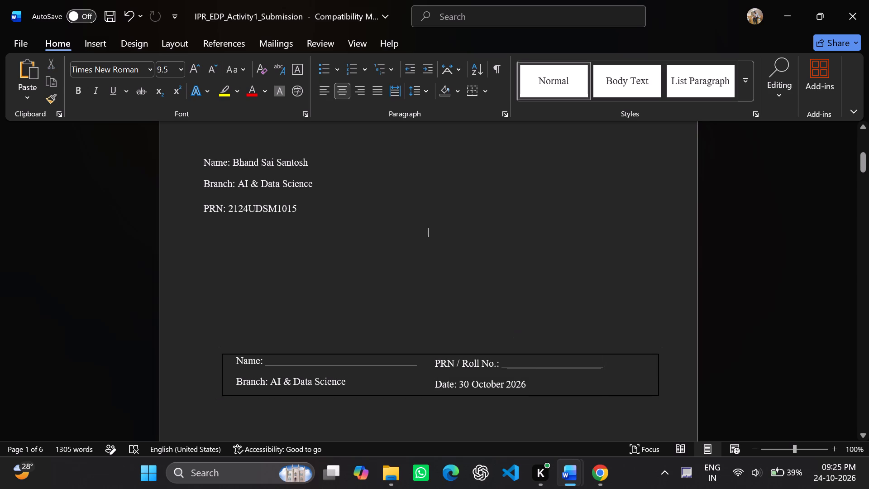
pyautogui.press('BackSpace')
pyautogui.press('BackSpace')
pyautogui.hotkey('ctrl', 'v')
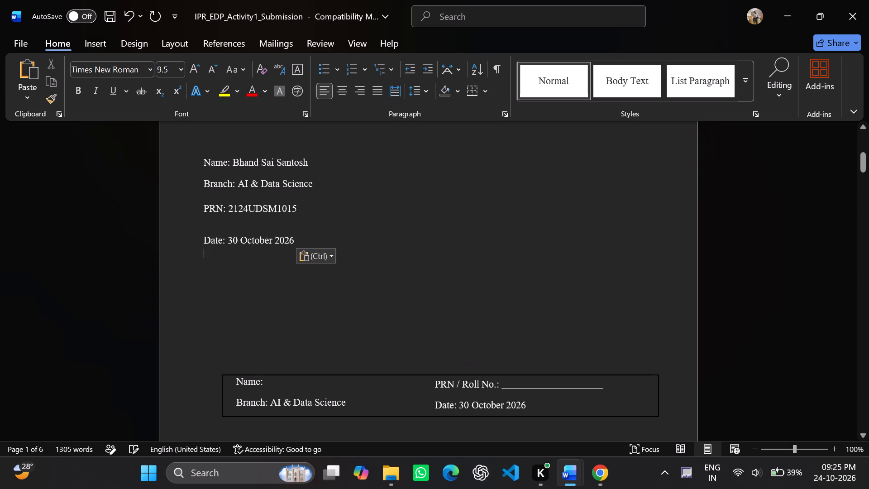
pyautogui.click(239, 229)
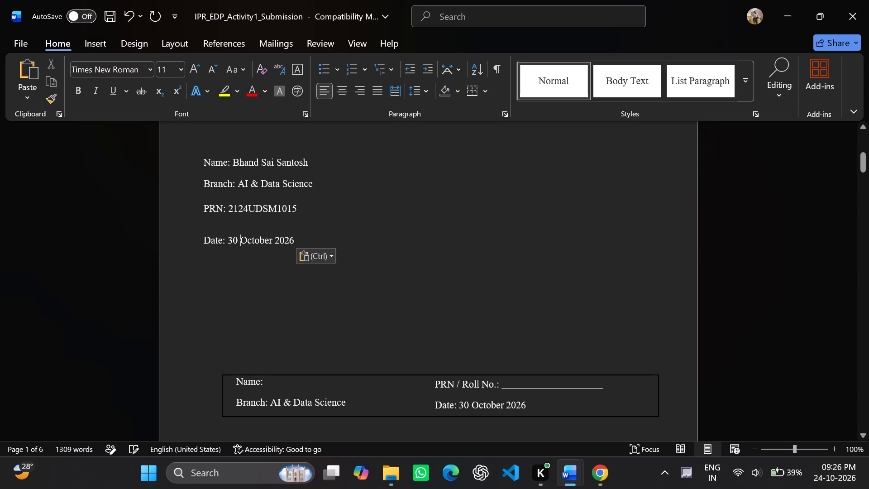
# Set the line spacing of the PRN and Date lines below the cover title to 1.0.
pyautogui.click(239, 225)
pyautogui.moveTo(301, 240); pyautogui.dragTo(209, 210)
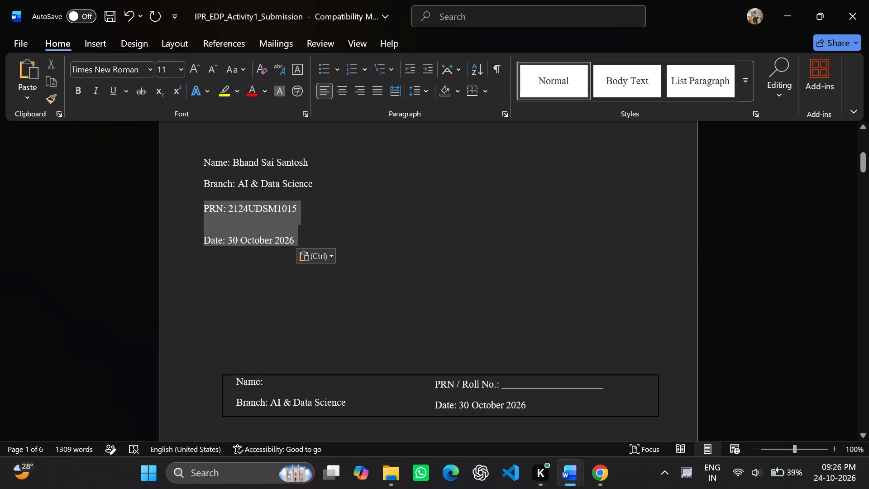
pyautogui.moveTo(209, 210); pyautogui.dragTo(208, 210)
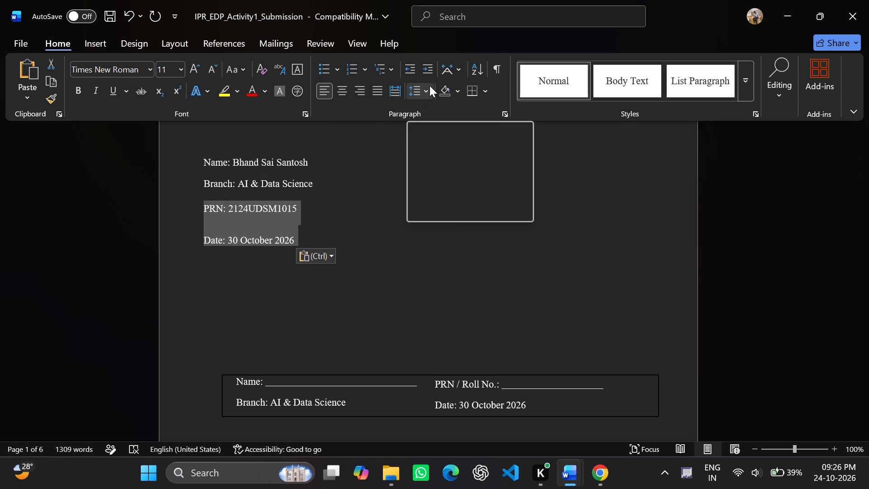
pyautogui.click(430, 87)
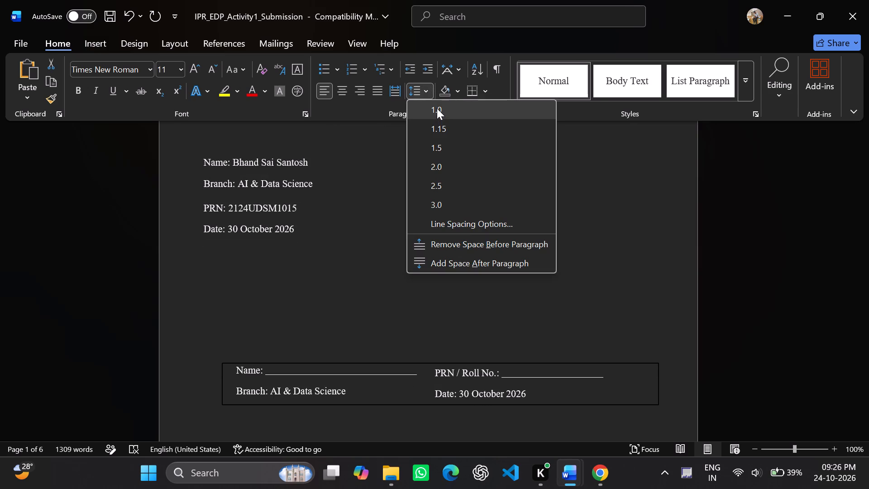
pyautogui.click(437, 108)
pyautogui.click(354, 273)
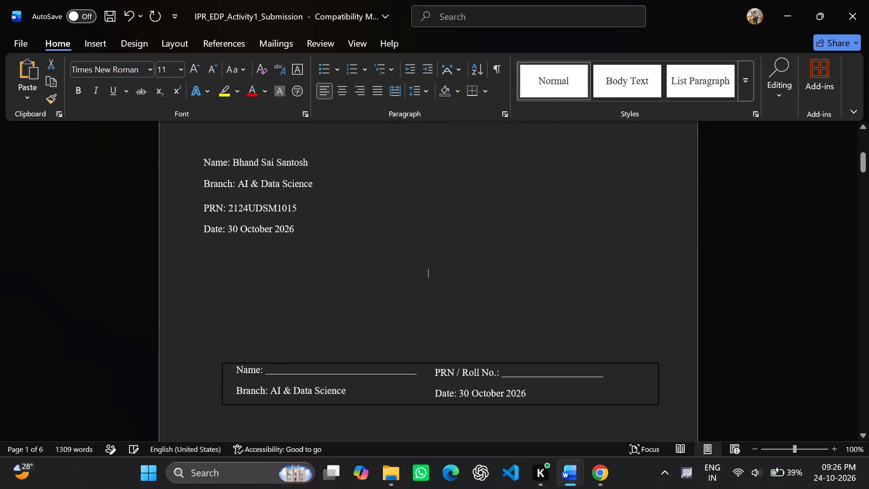
# Delete the bordered frame holding the original name, branch, PRN and date fields on the cover page.
pyautogui.click(430, 376)
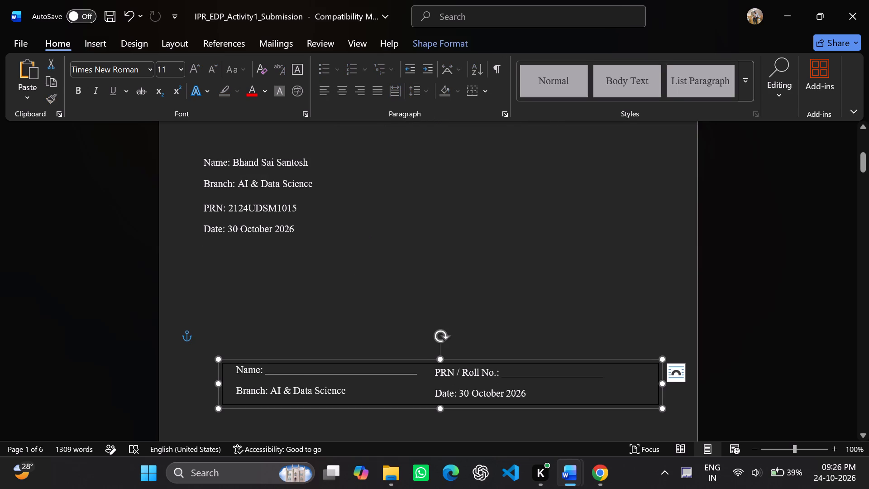
pyautogui.press('BackSpace')
# Set the font size of the Name, Branch, PRN and Date lines on the cover page to 12.
pyautogui.scroll(-2, 430, 376)
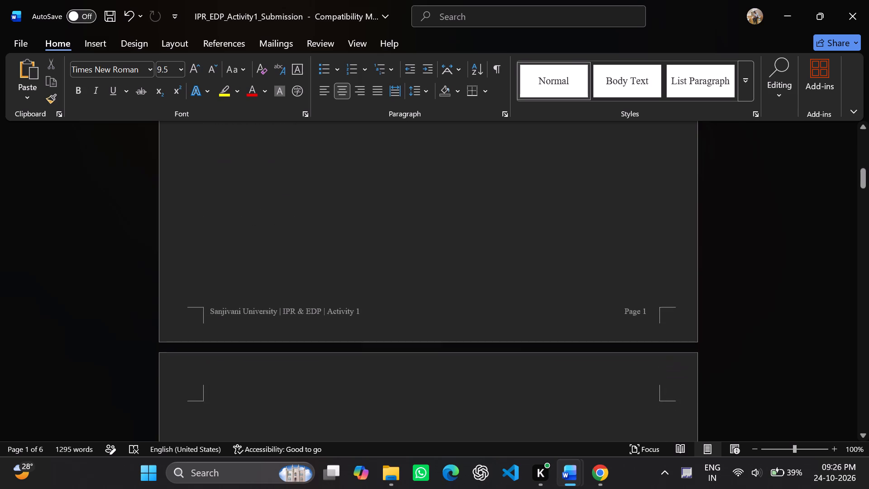
pyautogui.scroll(3, 430, 376)
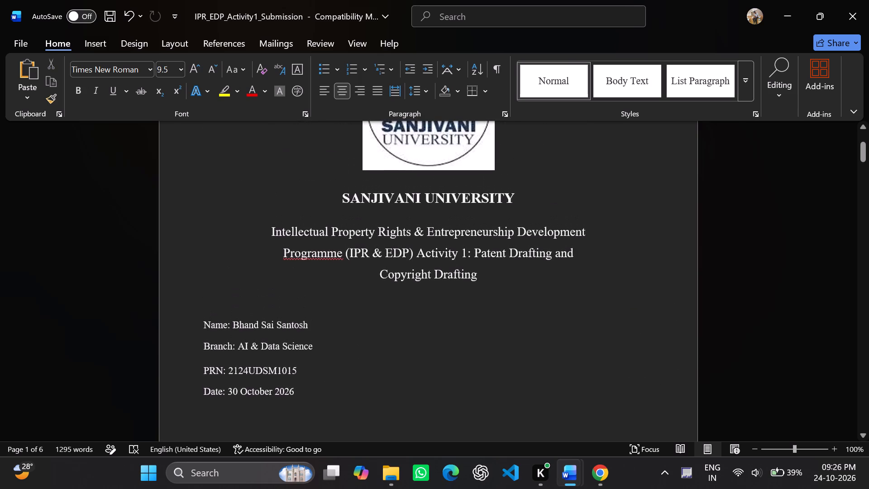
pyautogui.scroll(1, 430, 376)
pyautogui.scroll(-1, 430, 376)
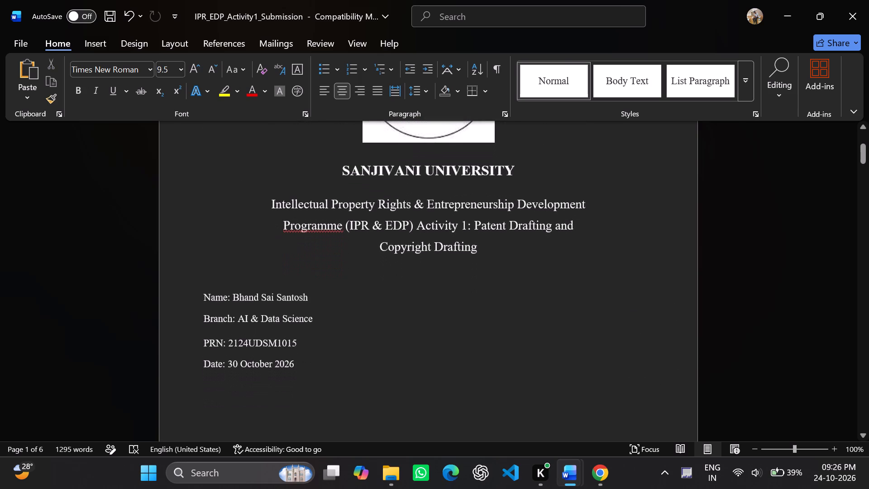
pyautogui.moveTo(202, 294); pyautogui.dragTo(294, 366)
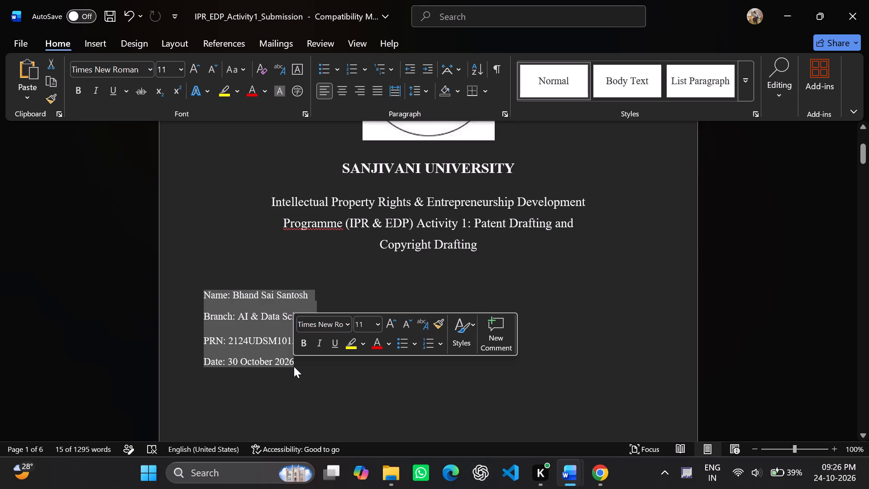
pyautogui.click(180, 72)
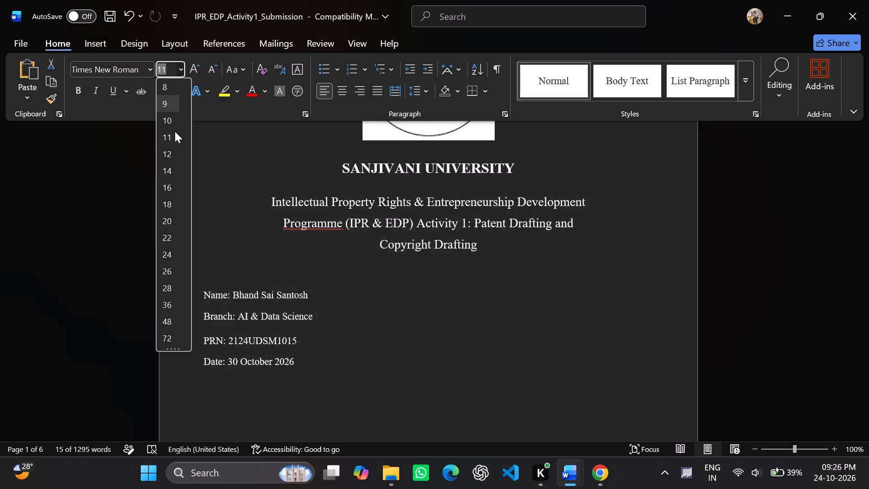
pyautogui.click(170, 157)
pyautogui.click(430, 357)
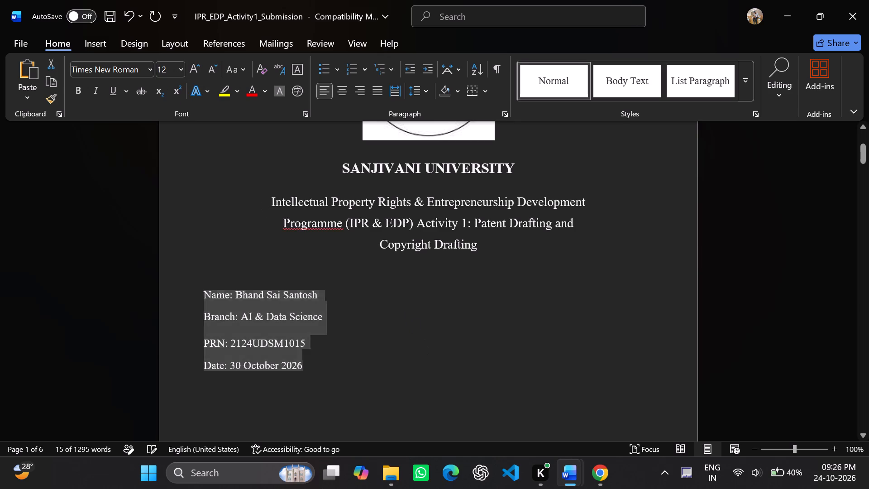
# Remove the blank lines above the "Q1. PATENT" heading so it starts at the top of page 2.
pyautogui.scroll(-3, 430, 357)
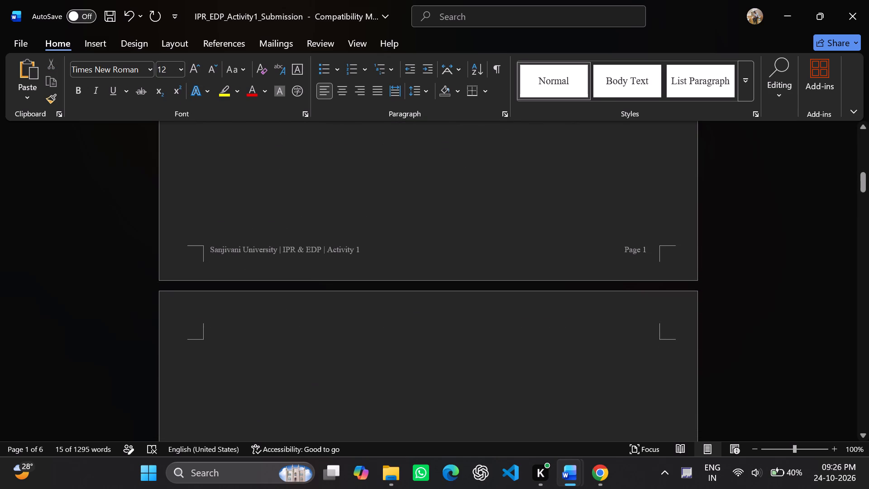
pyautogui.scroll(-3, 423, 360)
pyautogui.scroll(1, 423, 360)
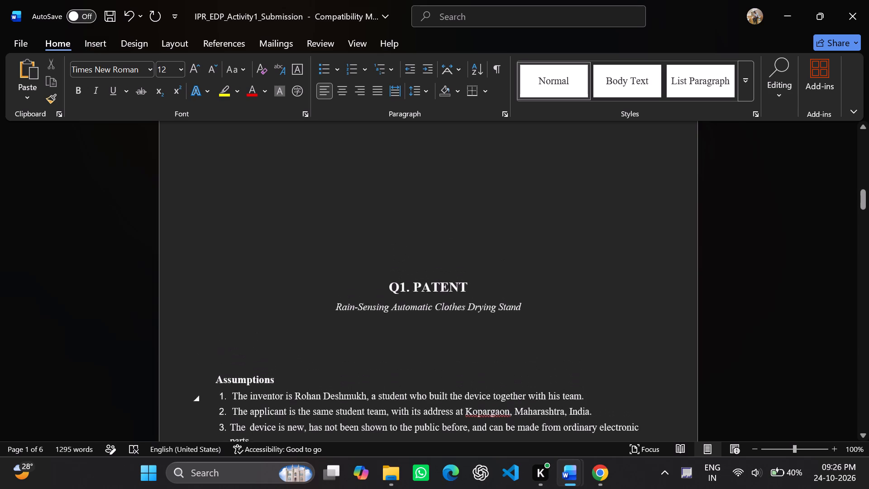
pyautogui.click(397, 270)
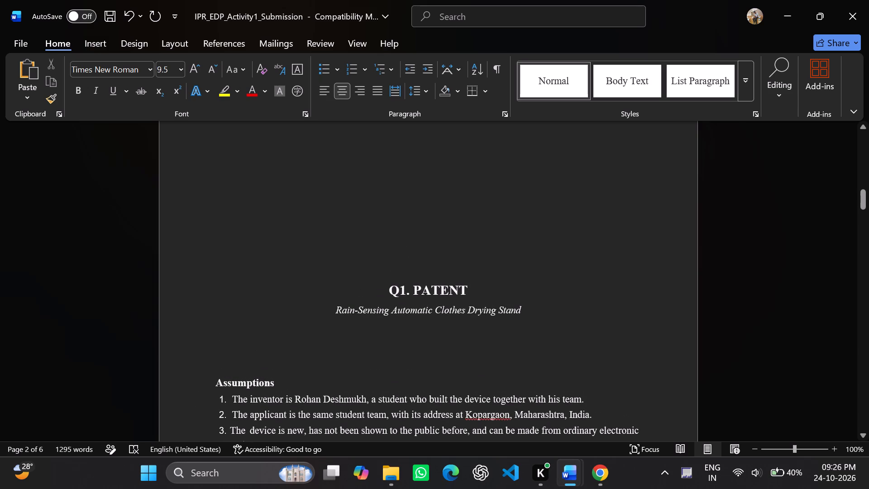
pyautogui.press('BackSpace')
pyautogui.press('BackSpace')
pyautogui.press('BackSpace')
pyautogui.press('BackSpace')
pyautogui.press('BackSpace')
pyautogui.press('BackSpace')
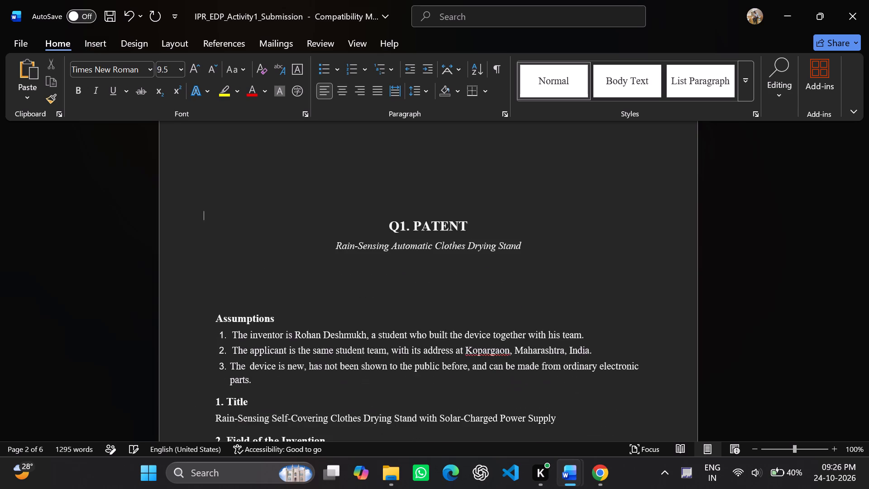
pyautogui.press('BackSpace')
pyautogui.press('BackSpace')
pyautogui.press('BackSpace')
pyautogui.scroll(1, 397, 270)
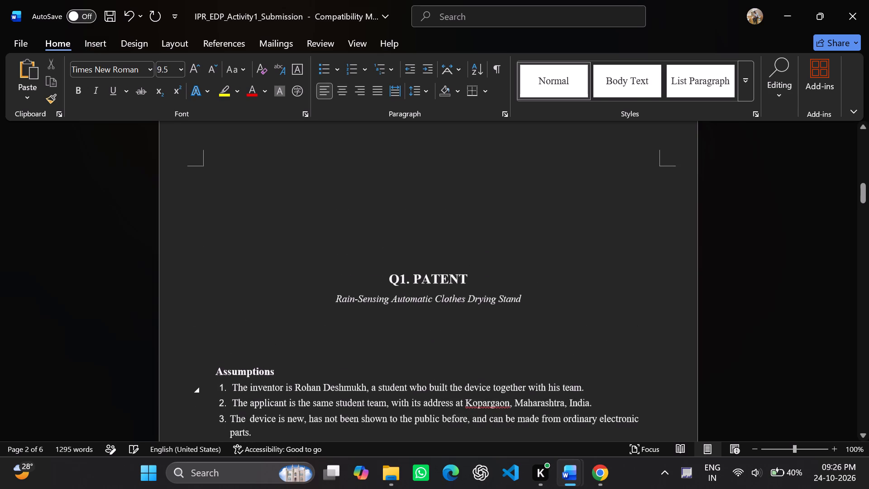
pyautogui.press('BackSpace')
pyautogui.press('BackSpace')
pyautogui.press('BackSpace')
pyautogui.press('BackSpace')
pyautogui.press('BackSpace')
pyautogui.press('BackSpace')
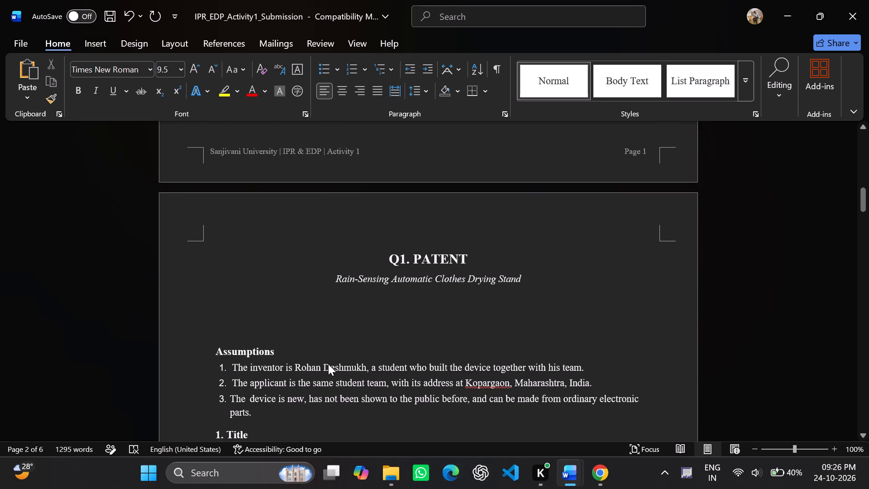
# Remove the blank lines between the "Rain-Sensing Automatic Clothes Drying Stand" subtitle and the Assumptions heading.
pyautogui.click(291, 321)
pyautogui.press('BackSpace')
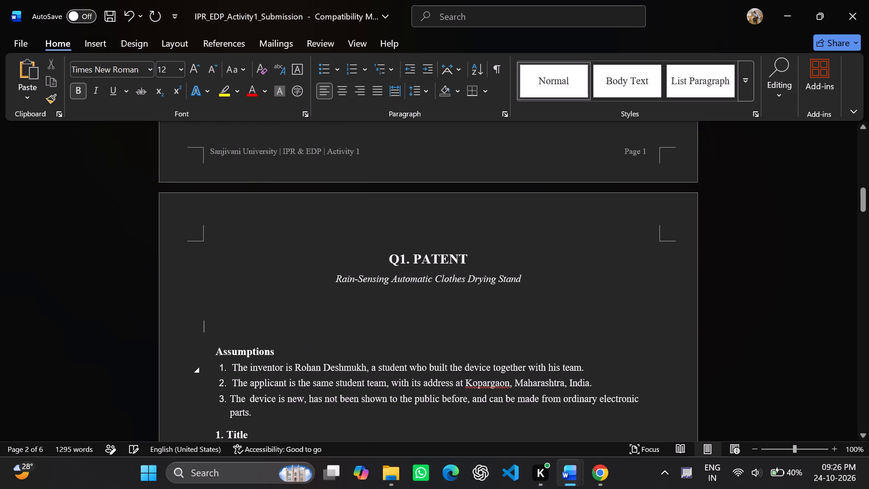
pyautogui.press('BackSpace')
pyautogui.press('BackSpace')
pyautogui.press('BackSpace')
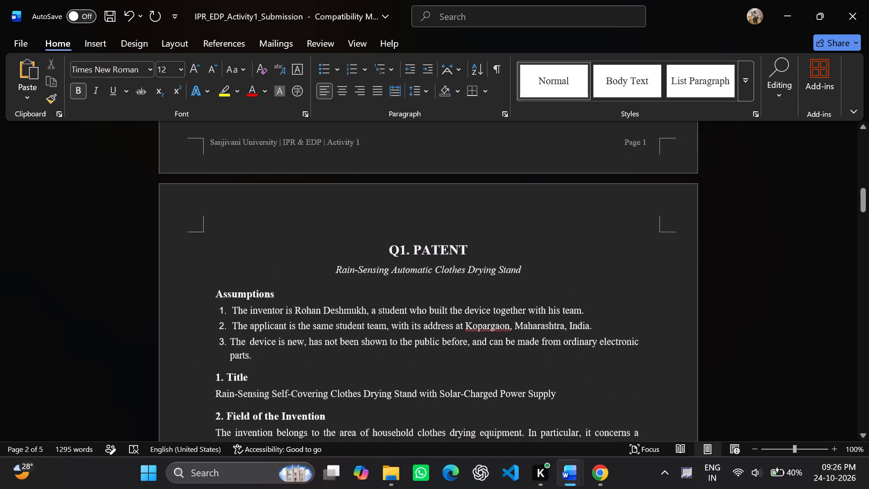
# Switch to the File Explorer Downloads window and close it.
pyautogui.scroll(-1, 435, 350)
pyautogui.click(388, 474)
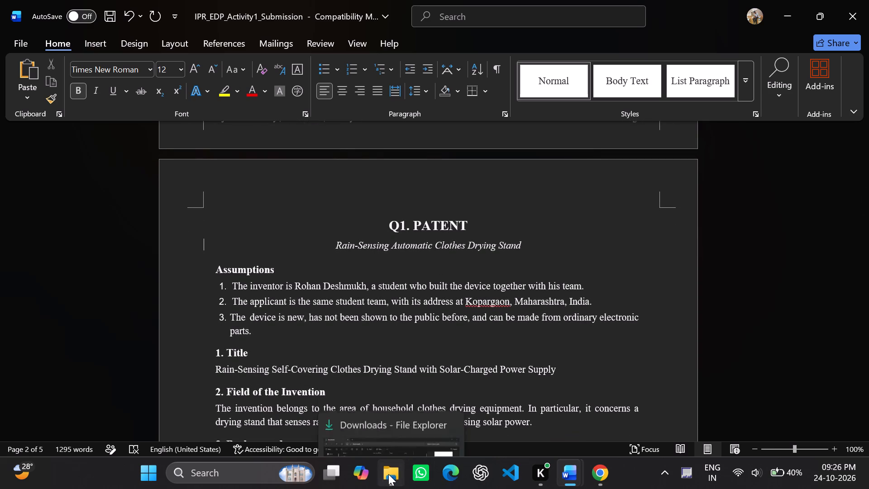
pyautogui.click(868, 0)
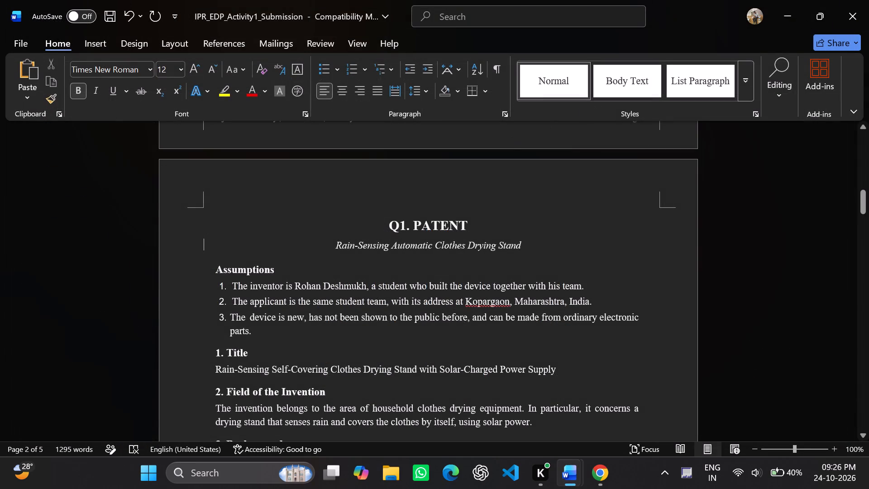
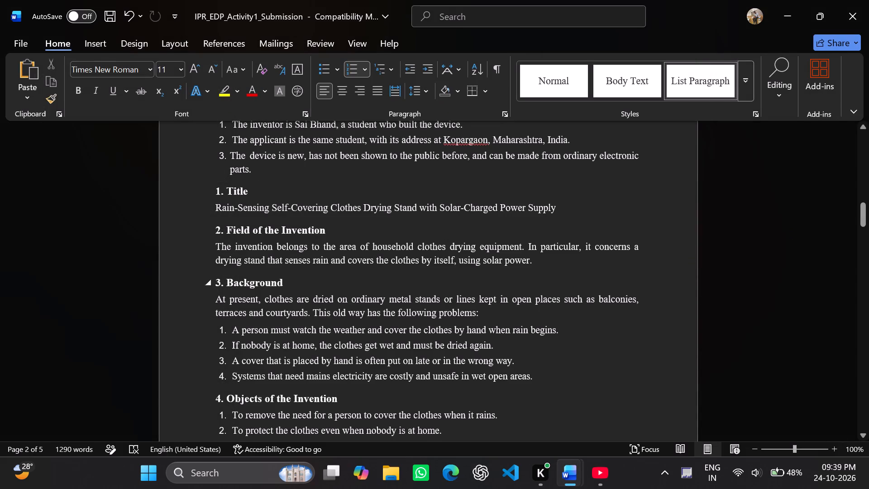
pyautogui.scroll(-2, 264, 311)
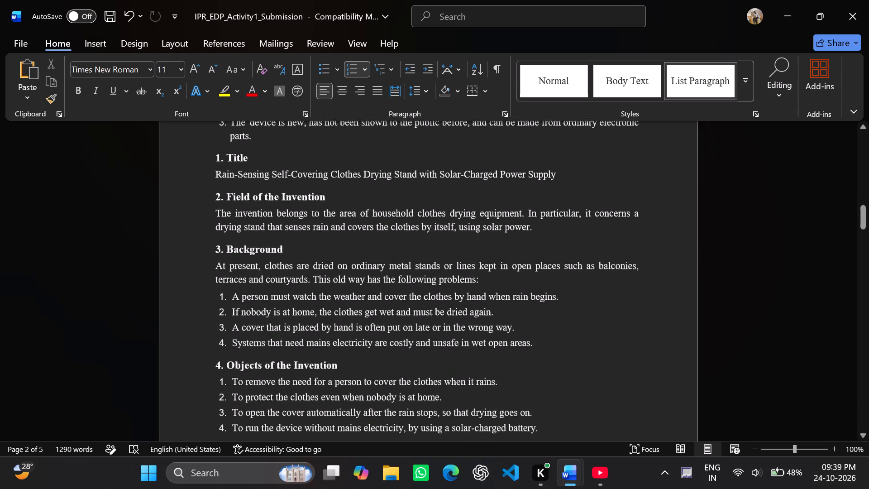
pyautogui.scroll(-3, 264, 311)
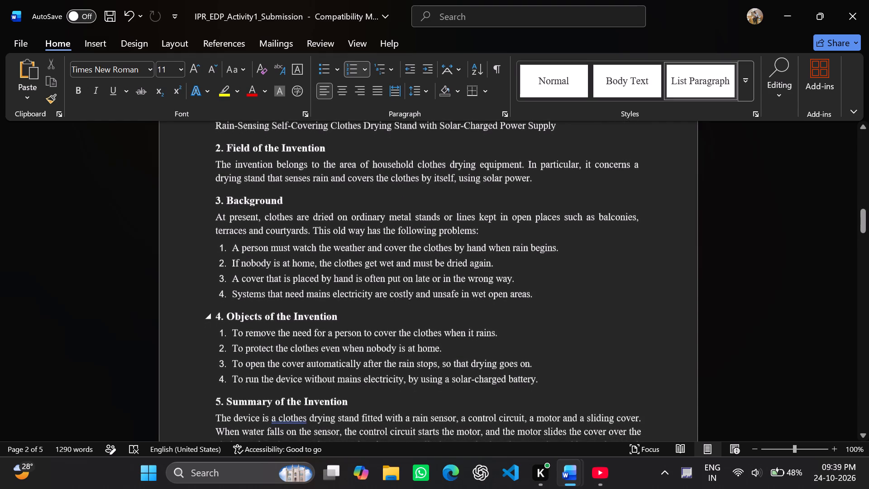
pyautogui.scroll(-3, 264, 311)
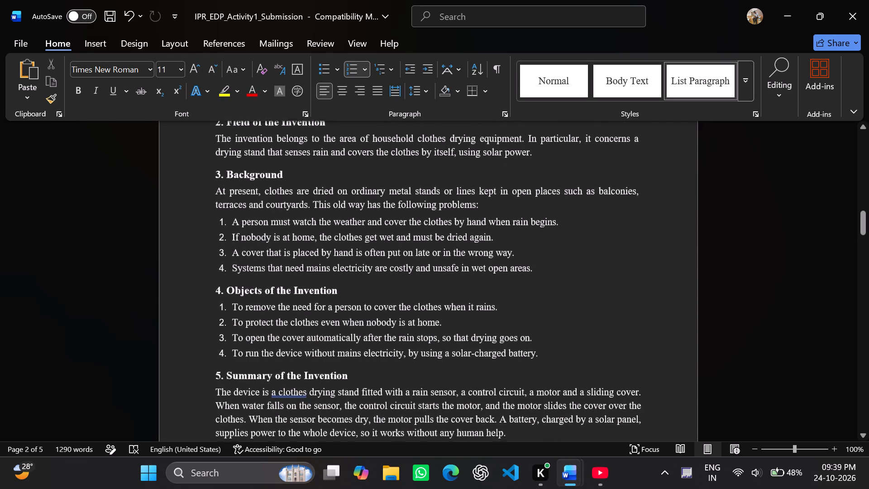
pyautogui.scroll(-1, 264, 311)
pyautogui.scroll(-1, 243, 263)
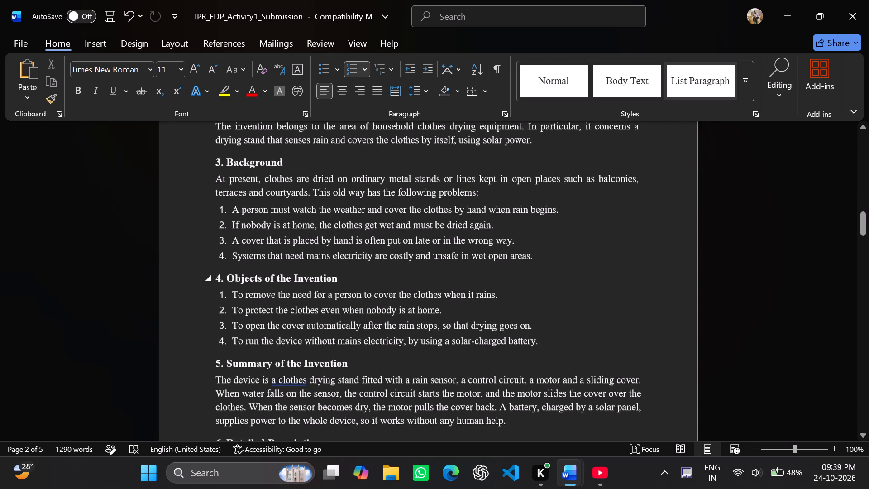
pyautogui.scroll(-1, 243, 263)
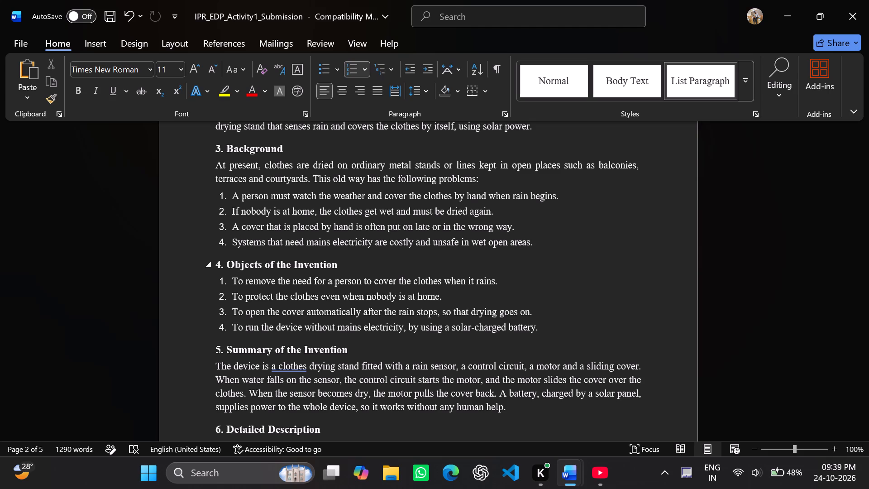
pyautogui.scroll(-1, 243, 263)
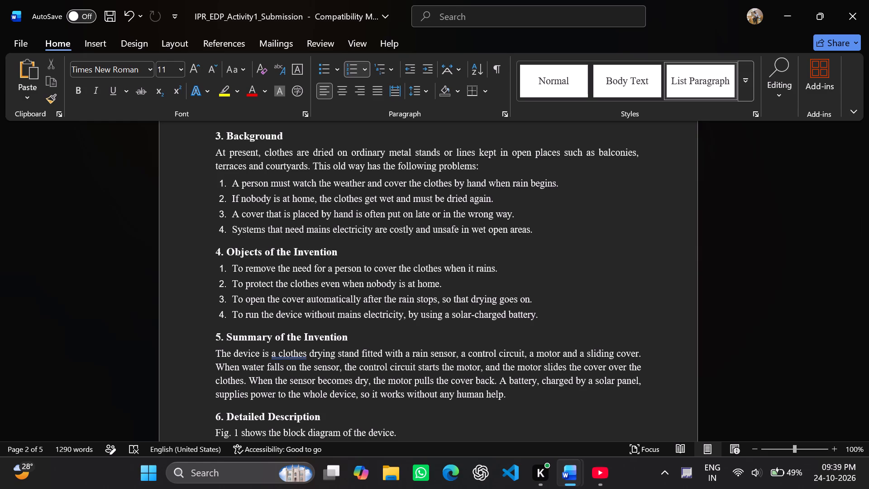
# Review the Objects of the Invention, Summary of the Invention and Detailed Description sections down to the end of page 2.
pyautogui.click(243, 263)
pyautogui.tripleClick(243, 263)
pyautogui.click(208, 305)
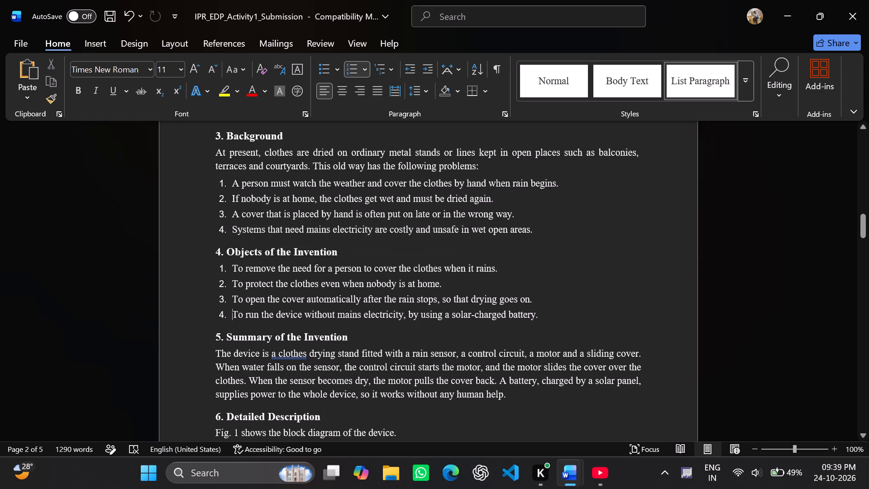
pyautogui.tripleClick(207, 302)
pyautogui.click(481, 271)
pyautogui.scroll(-1, 481, 271)
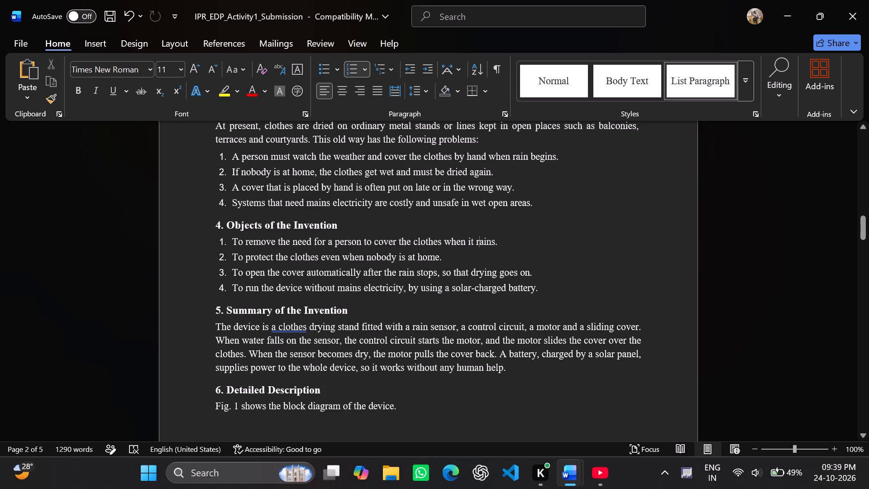
pyautogui.scroll(-3, 312, 282)
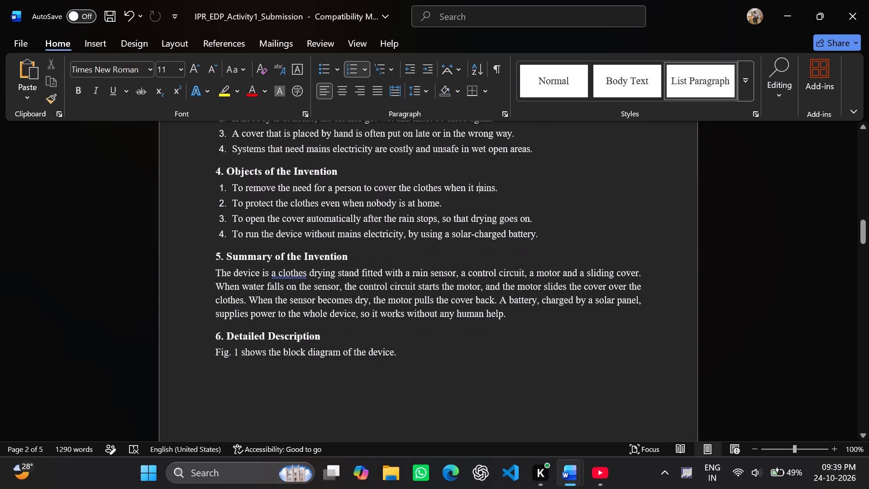
pyautogui.scroll(-2, 312, 282)
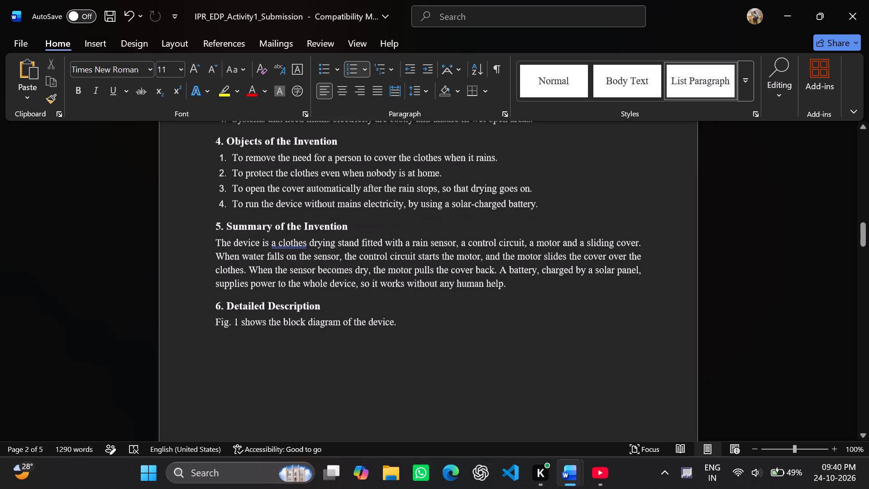
pyautogui.scroll(-1, 312, 282)
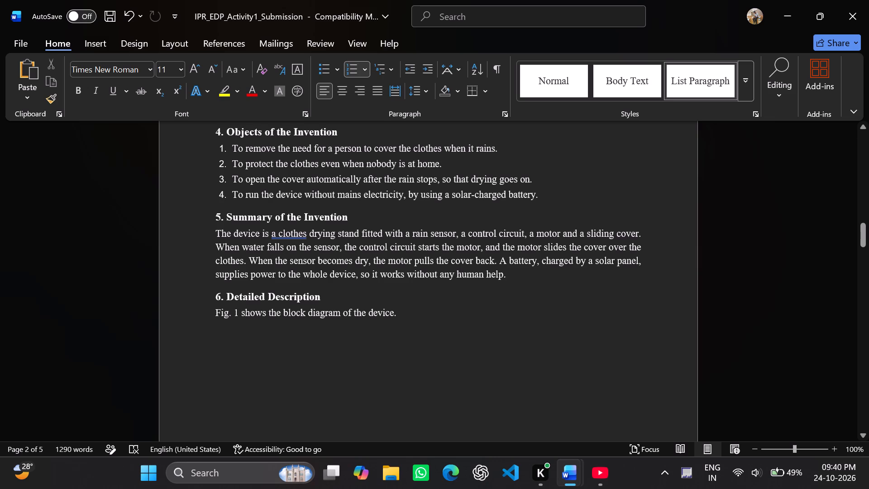
pyautogui.scroll(-1, 346, 268)
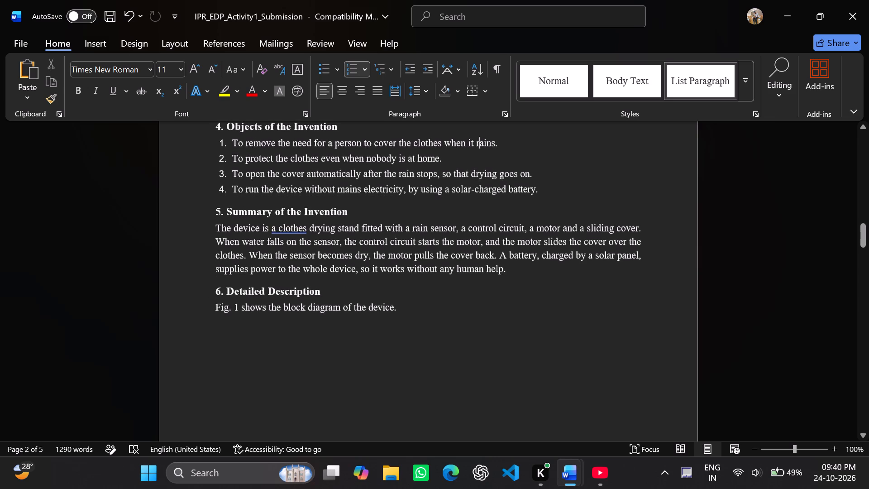
pyautogui.scroll(-4, 346, 268)
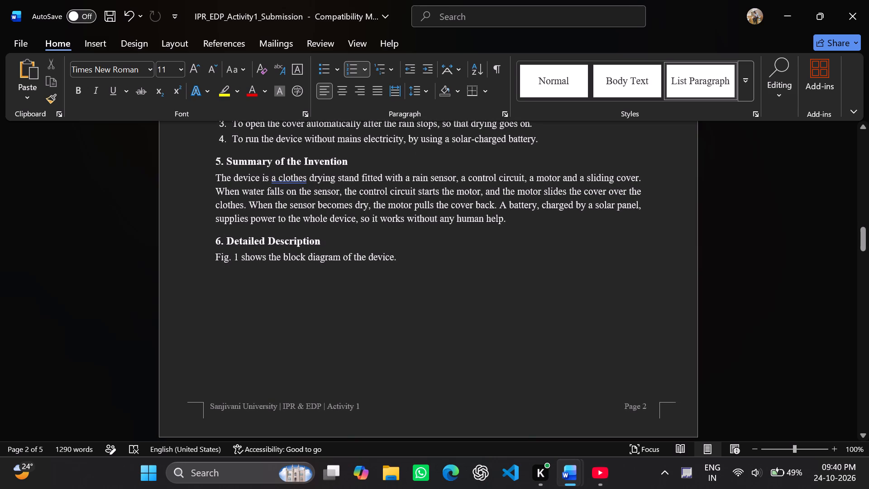
pyautogui.scroll(-2, 346, 268)
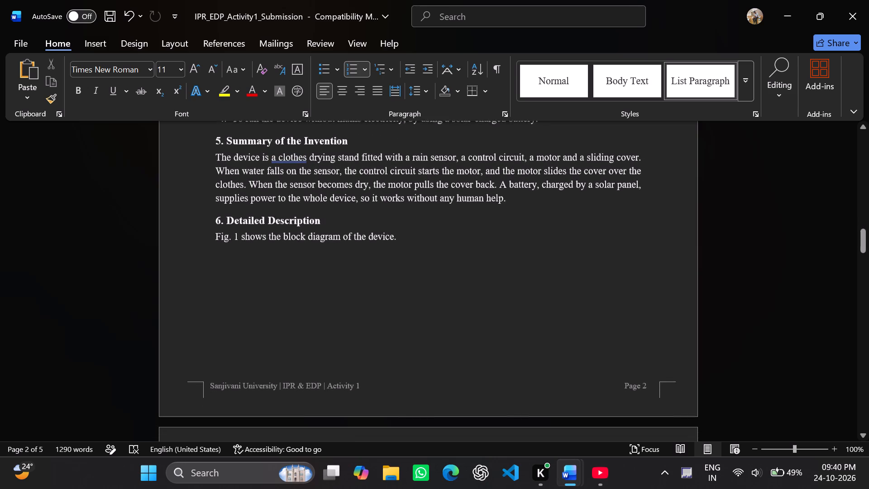
pyautogui.scroll(-3, 346, 268)
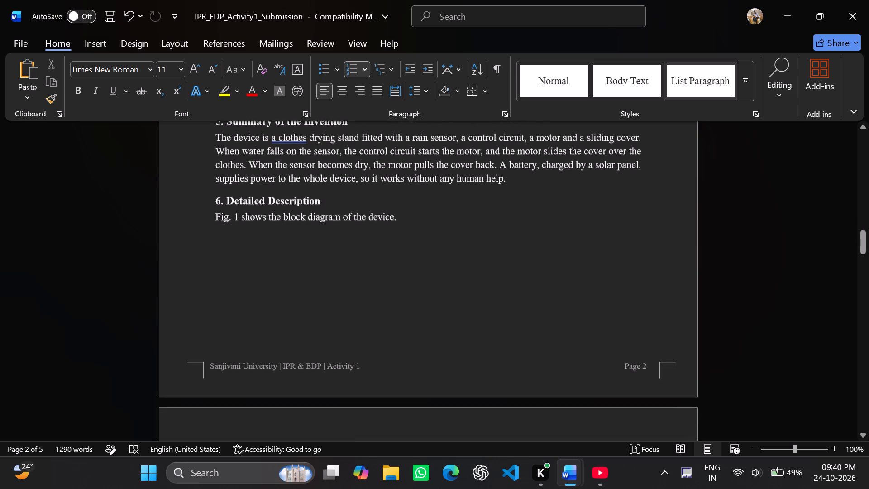
pyautogui.scroll(-3, 346, 268)
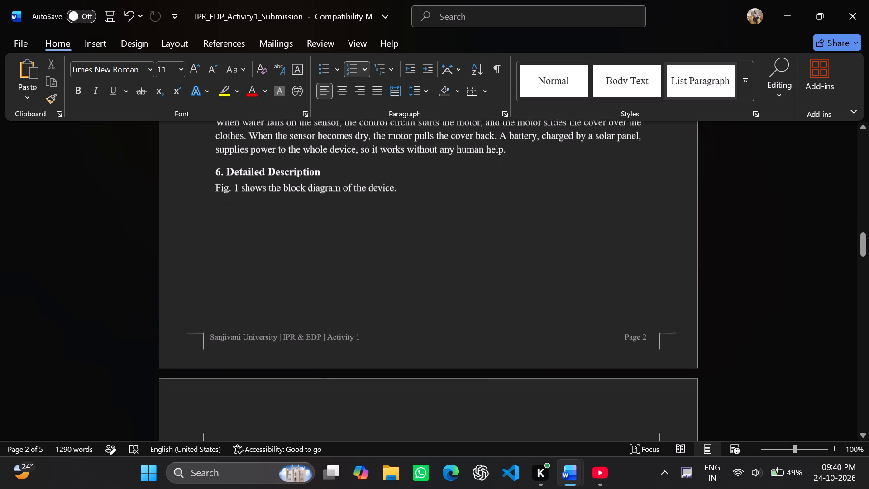
pyautogui.scroll(-1, 346, 268)
# Delete the sentence "Fig. 1 shows the block diagram of the device." under the 6. Detailed Description heading.
pyautogui.moveTo(400, 188); pyautogui.dragTo(208, 177)
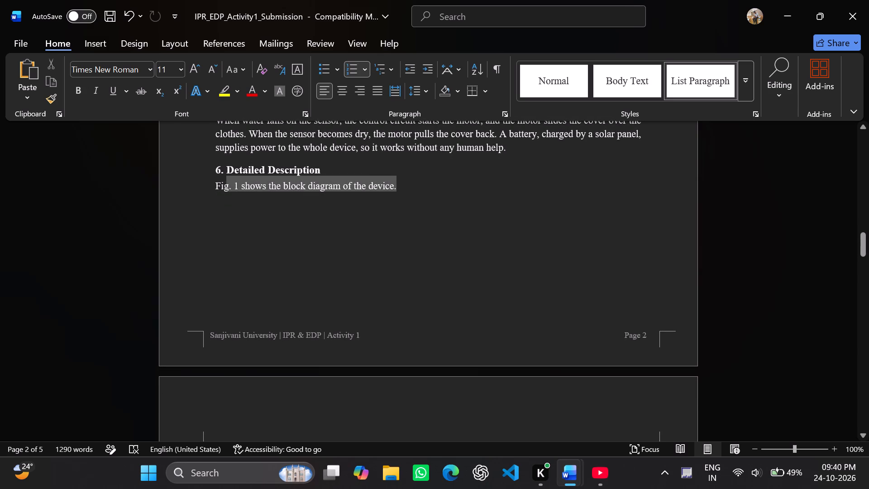
pyautogui.moveTo(208, 177); pyautogui.dragTo(206, 182)
pyautogui.press('BackSpace')
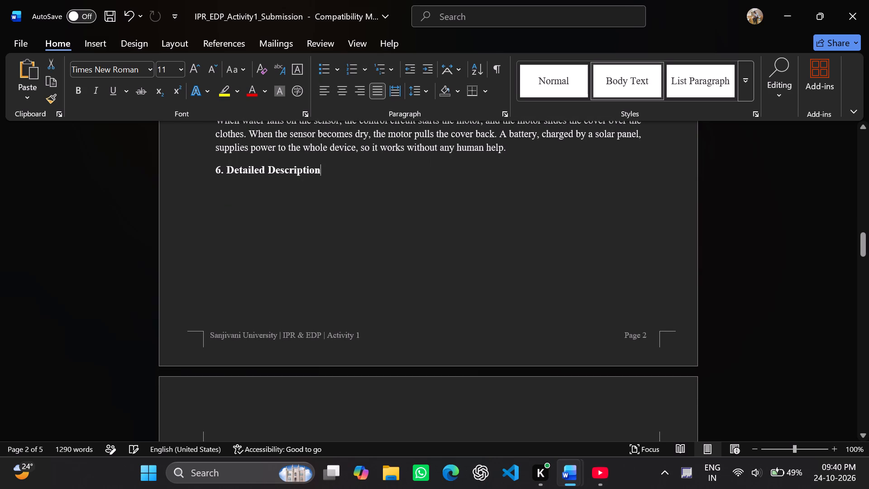
# Insert nine blank lines after the Summary of the Invention paragraph to push the 6. Detailed Description heading onto the next page.
pyautogui.scroll(-3, 246, 167)
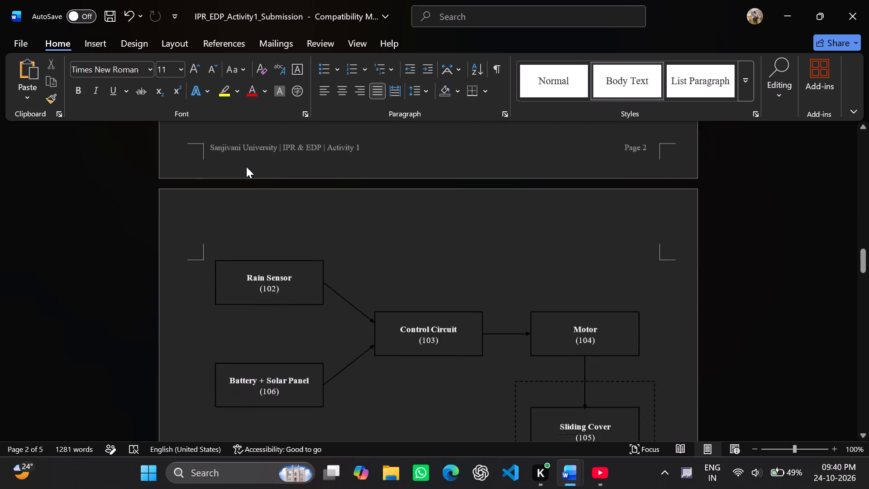
pyautogui.scroll(-1, 246, 167)
pyautogui.scroll(2, 246, 167)
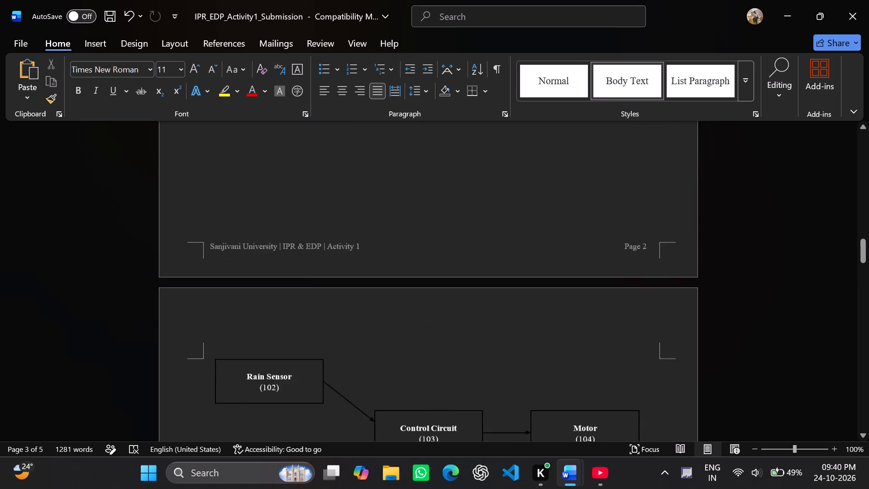
pyautogui.scroll(1, 246, 167)
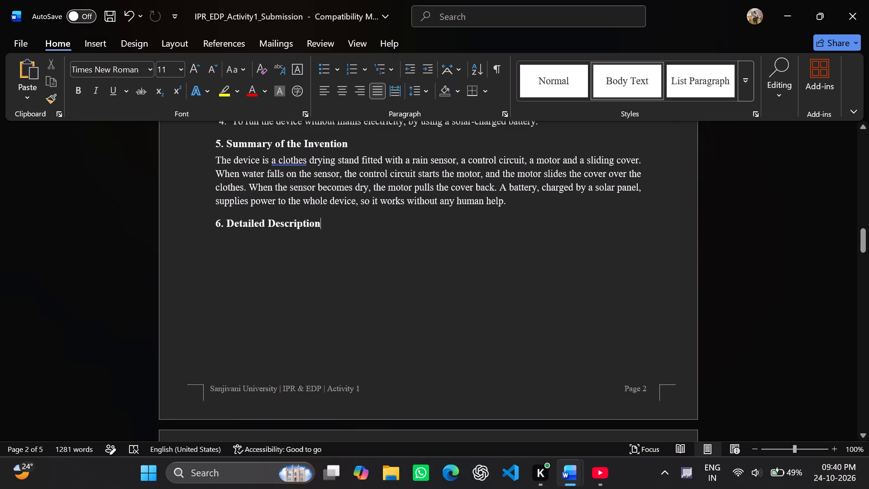
pyautogui.click(231, 205)
pyautogui.click(217, 220)
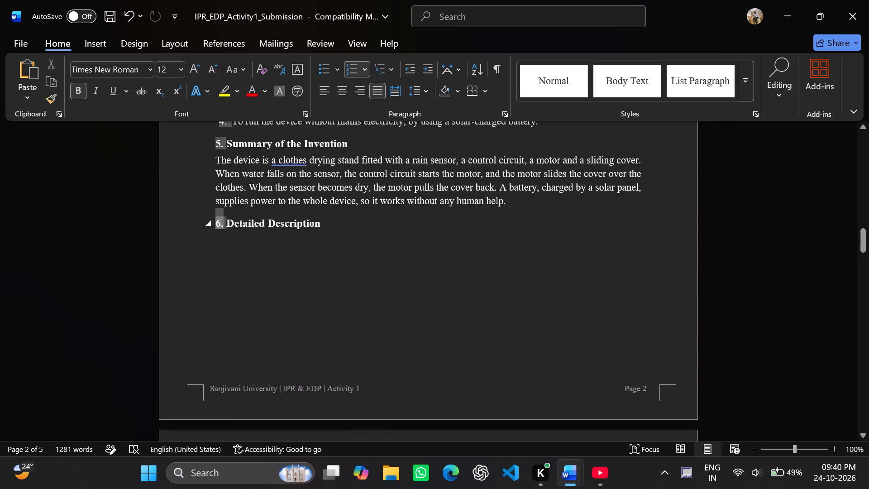
pyautogui.click(511, 206)
pyautogui.press('Return')
pyautogui.press('Return')
pyautogui.press('Return')
pyautogui.press('Return')
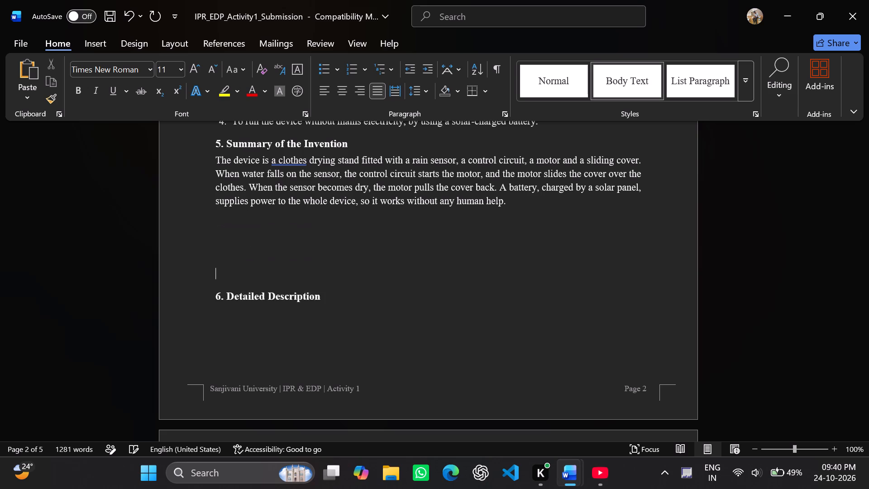
pyautogui.press('Return')
pyautogui.press('Return')
pyautogui.press('Return')
pyautogui.press('Return')
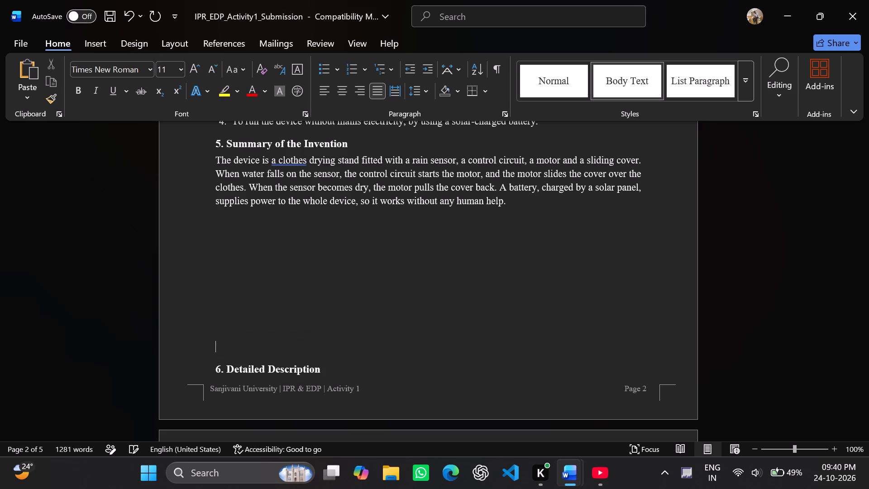
pyautogui.scroll(-2, 511, 206)
pyautogui.press('Return')
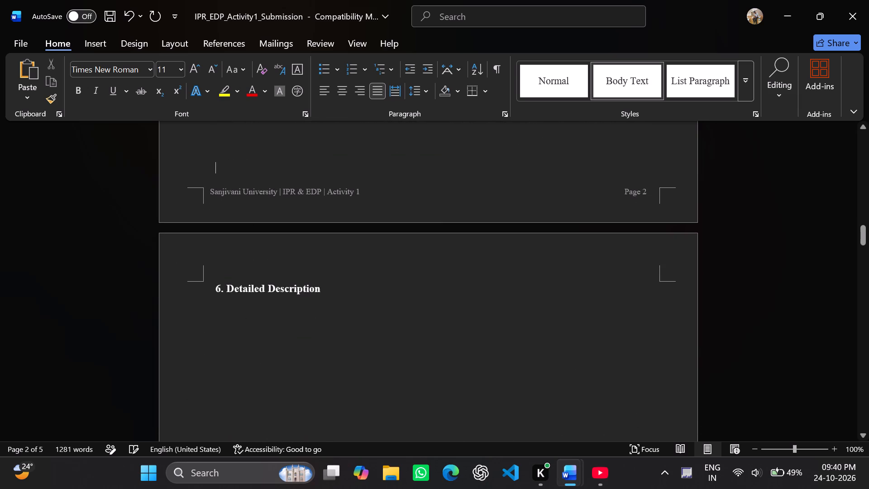
# Move the whole rain-sensor block diagram up to the page with the 6. Detailed Description heading, directly below it.
pyautogui.scroll(-4, 511, 206)
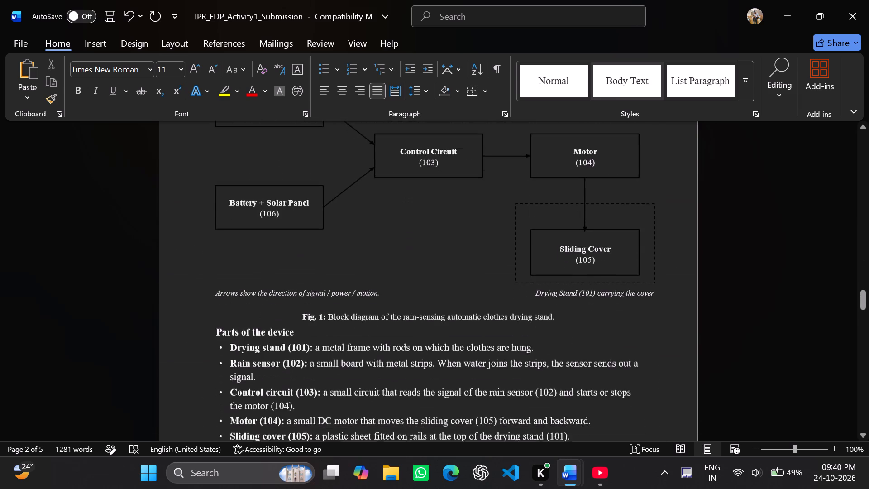
pyautogui.click(441, 194)
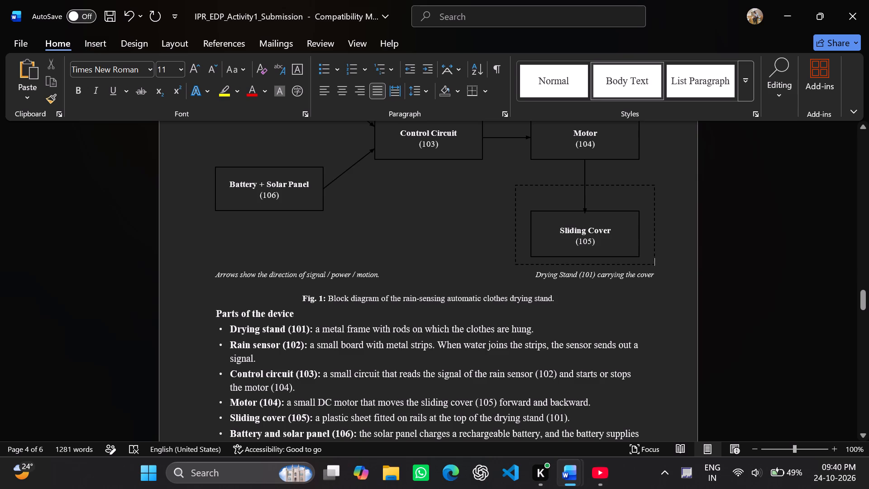
pyautogui.scroll(2, 441, 194)
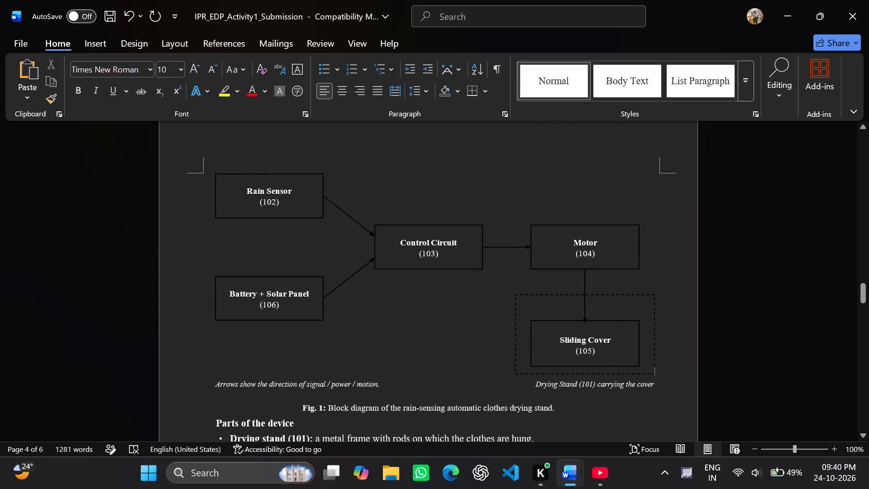
pyautogui.click(215, 177)
pyautogui.click(206, 196)
pyautogui.moveTo(248, 192); pyautogui.dragTo(261, 168)
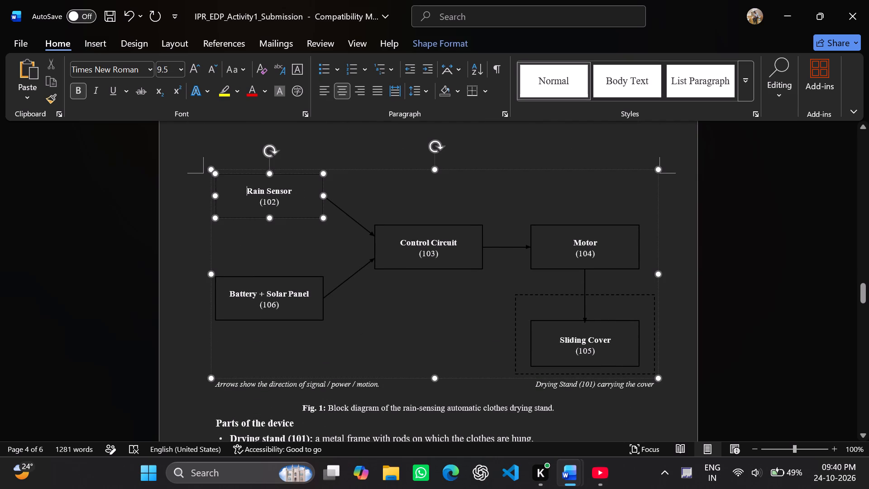
pyautogui.moveTo(390, 170); pyautogui.dragTo(386, 94)
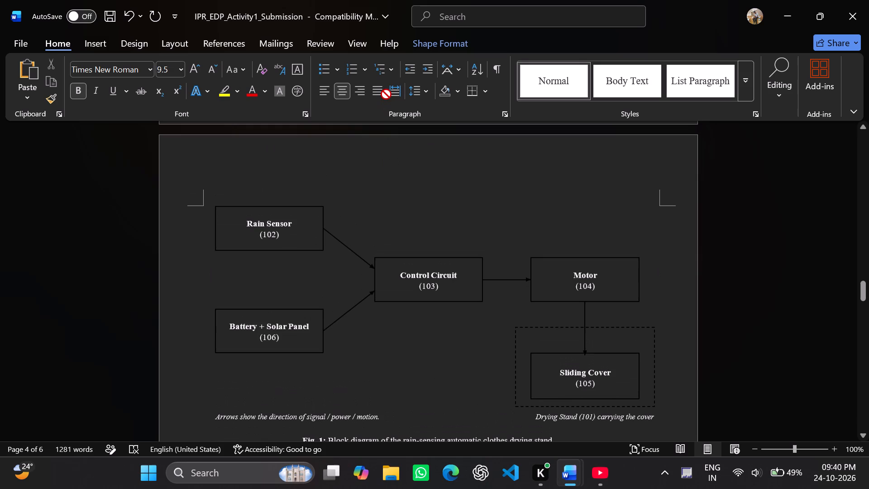
pyautogui.moveTo(386, 94); pyautogui.dragTo(270, 122)
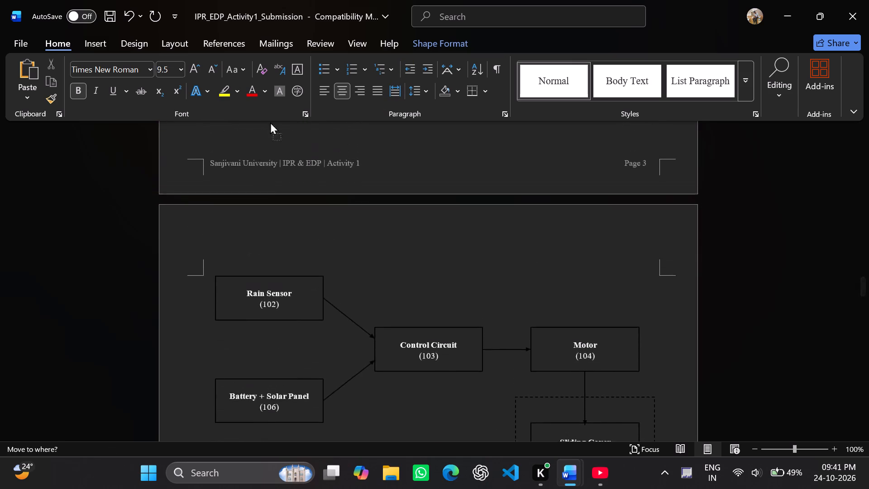
pyautogui.moveTo(270, 122); pyautogui.dragTo(328, 131)
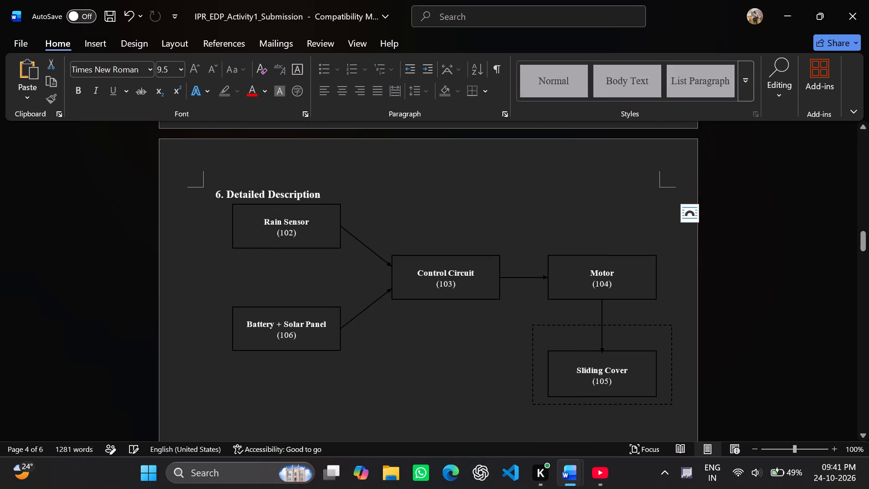
# Add an unnumbered blank line between the 6. Detailed Description heading and the block diagram.
pyautogui.click(329, 194)
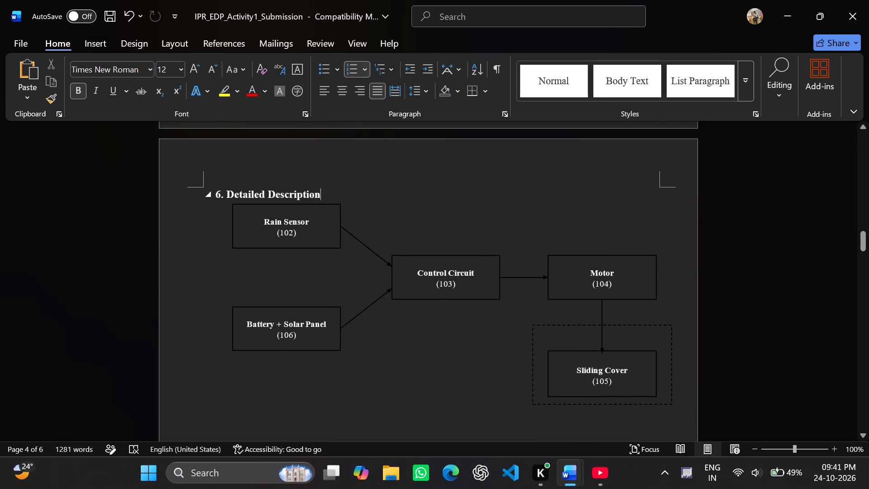
pyautogui.press('Return')
pyautogui.press('BackSpace')
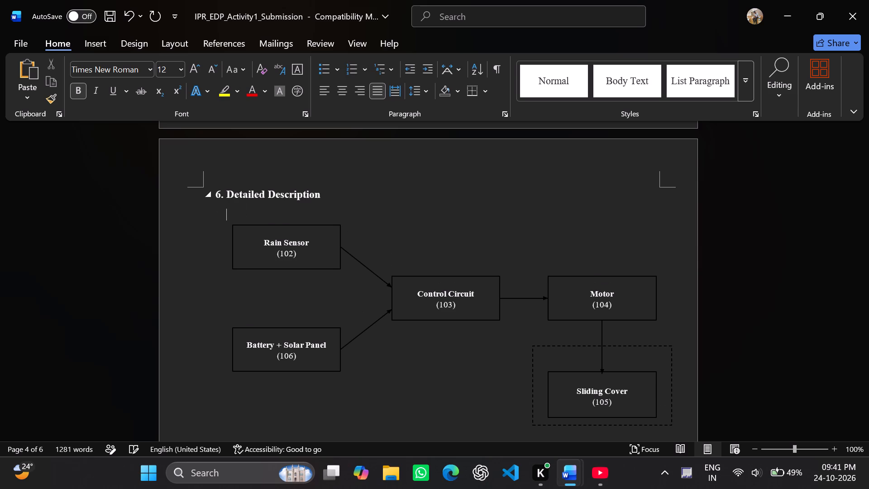
# Copy the "Fig. 1: Block diagram of the rain-sensing automatic clothes drying stand." caption and paste it on a new line below the block diagram.
pyautogui.scroll(-5, 329, 194)
pyautogui.scroll(2, 329, 194)
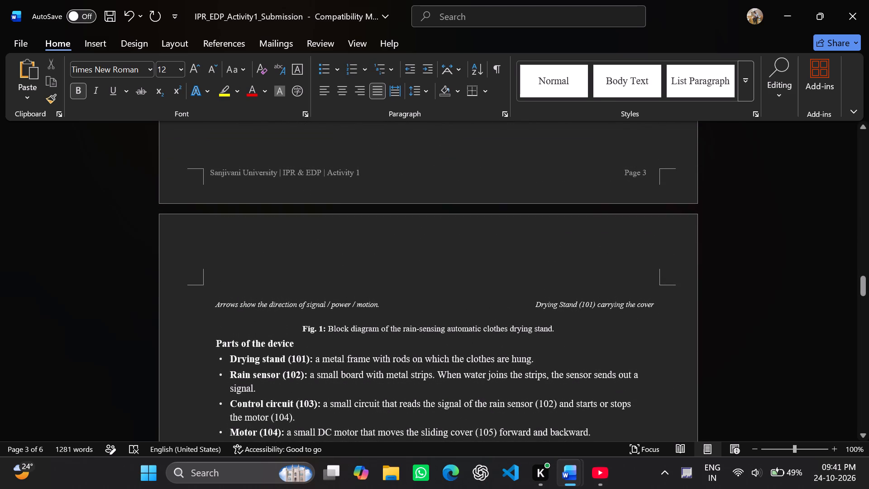
pyautogui.moveTo(552, 329); pyautogui.dragTo(556, 328)
pyautogui.click(556, 328)
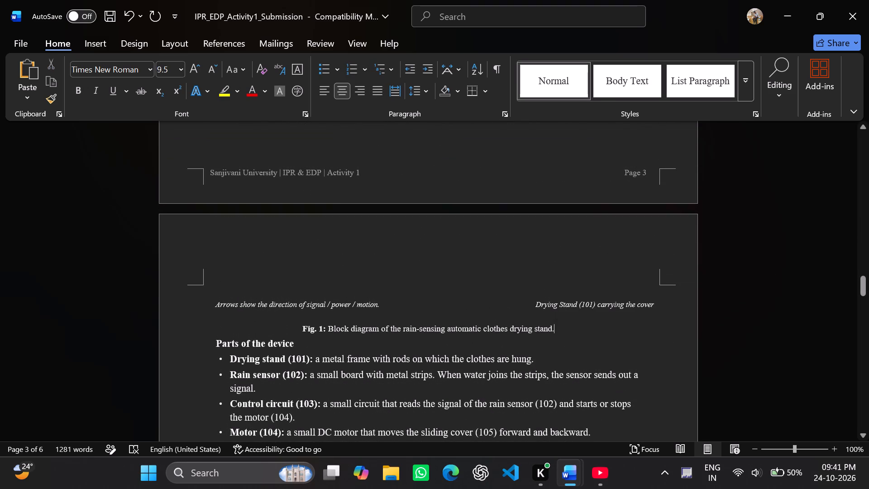
pyautogui.moveTo(556, 328); pyautogui.dragTo(301, 331)
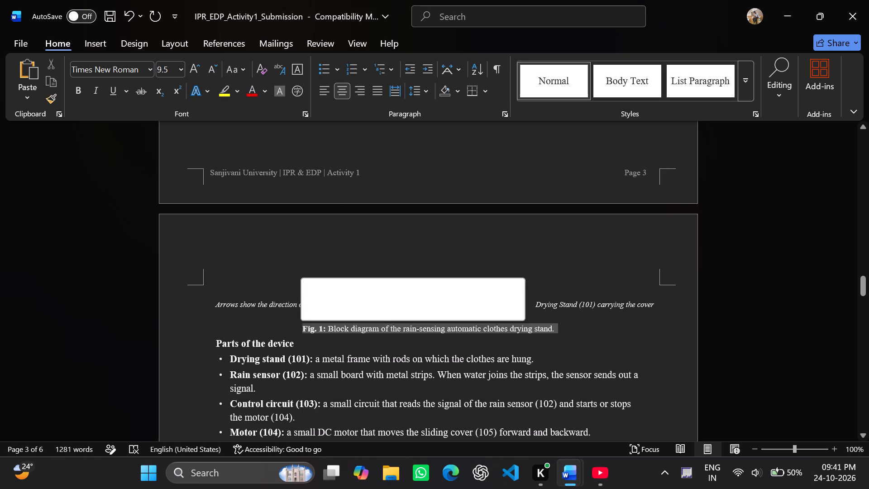
pyautogui.hotkey('ctrl', 'c')
pyautogui.scroll(2, 301, 331)
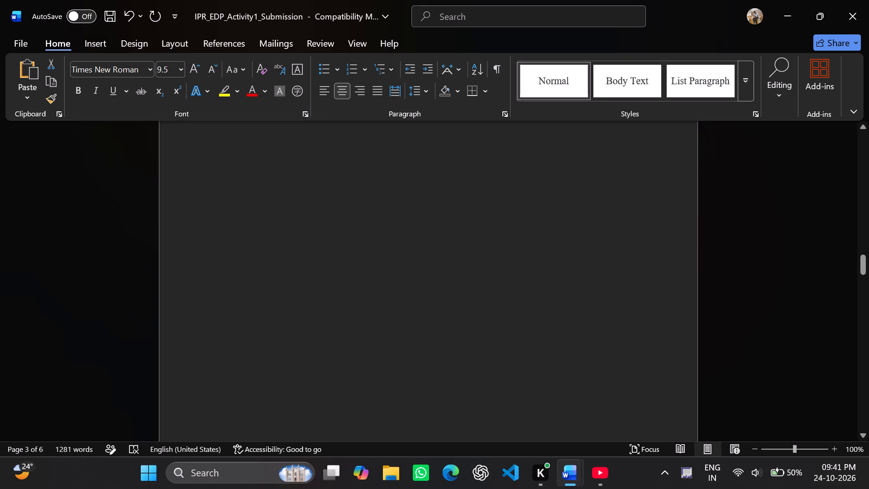
pyautogui.scroll(1, 301, 331)
pyautogui.scroll(1, 374, 308)
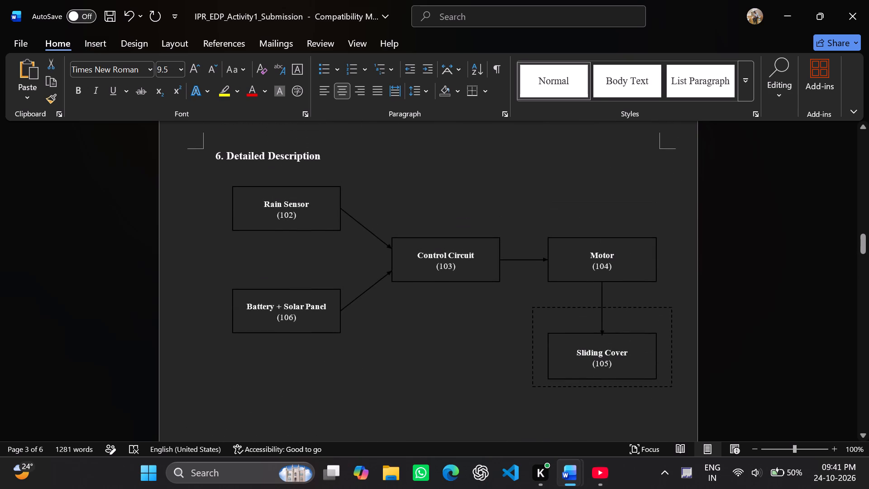
pyautogui.scroll(-1, 377, 328)
pyautogui.click(424, 347)
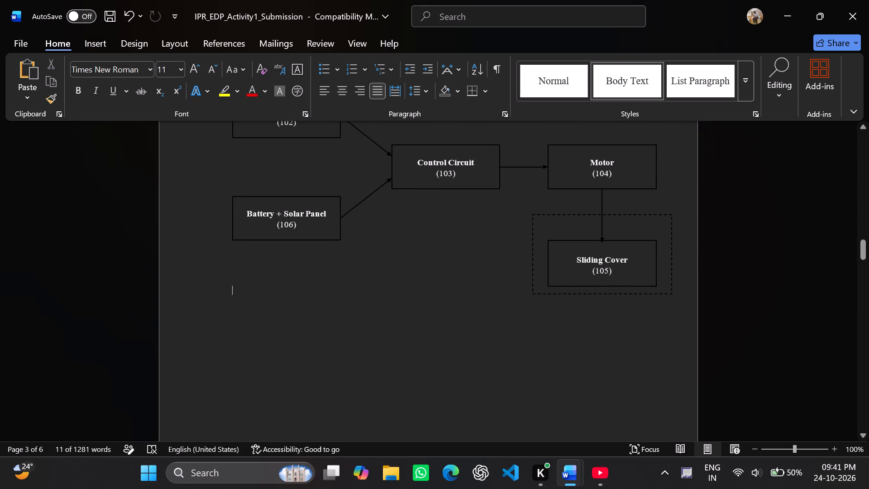
pyautogui.click(424, 347)
pyautogui.press('Return')
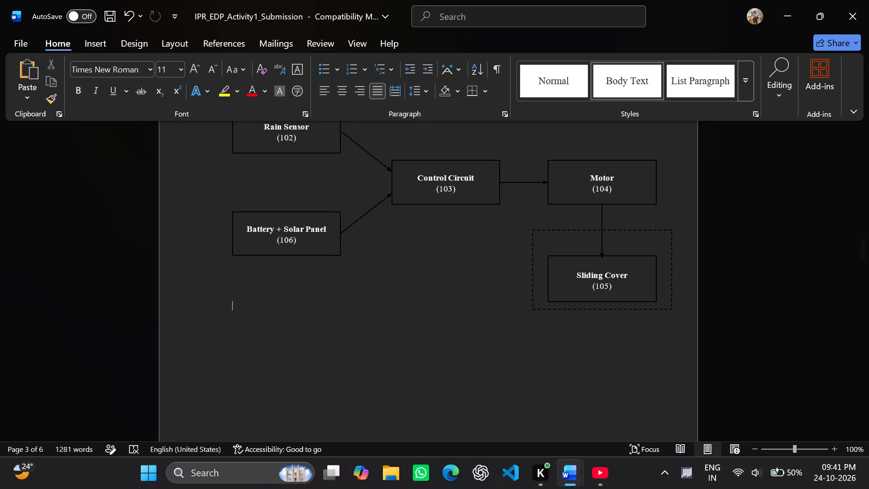
pyautogui.press('BackSpace')
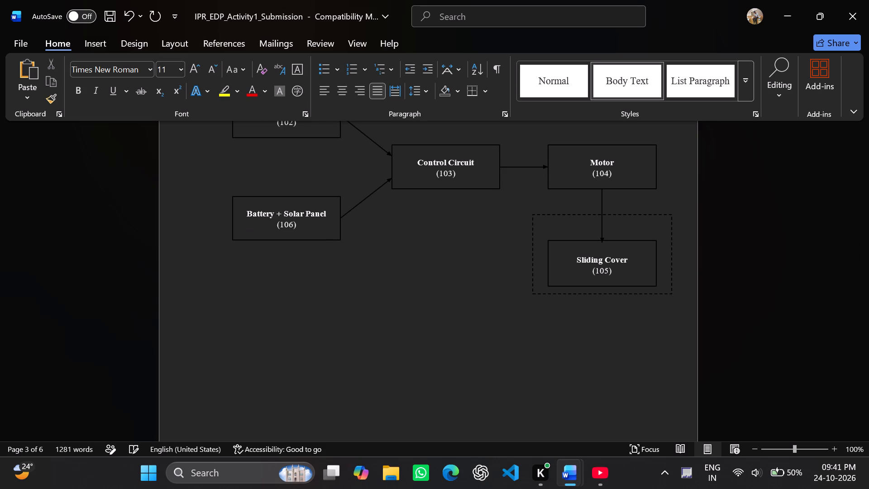
pyautogui.click(466, 361)
pyautogui.press('Return')
pyautogui.press('Return')
pyautogui.press('Return')
pyautogui.hotkey('ctrl', 'v')
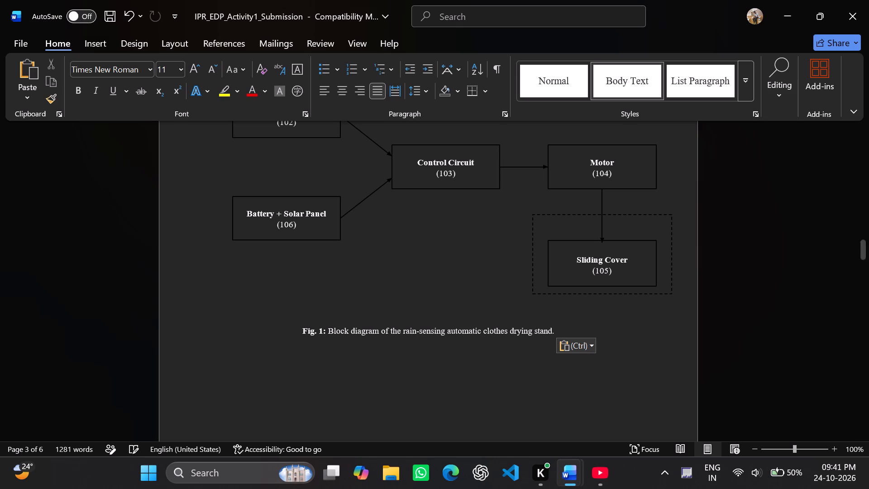
# Delete the original Fig. 1 caption above the "Parts of the device" heading, along with its leftover line and the heading's indent.
pyautogui.scroll(-3, 466, 361)
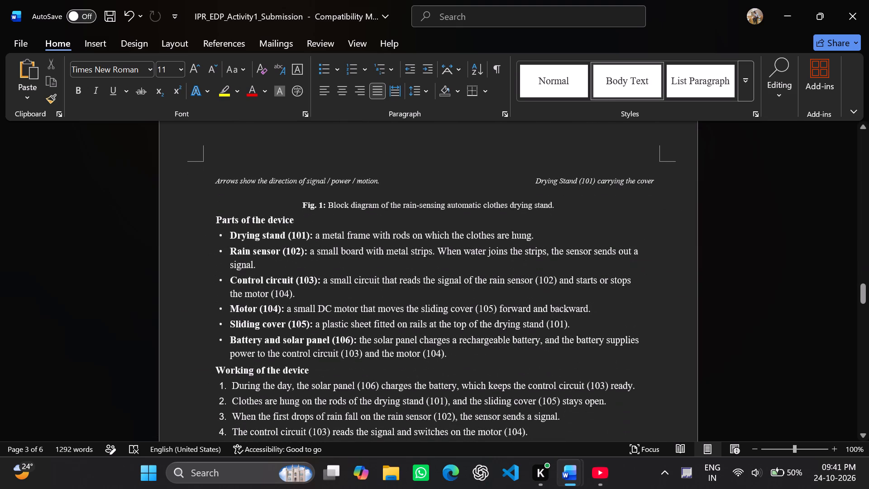
pyautogui.moveTo(557, 206); pyautogui.dragTo(303, 205)
pyautogui.press('BackSpace')
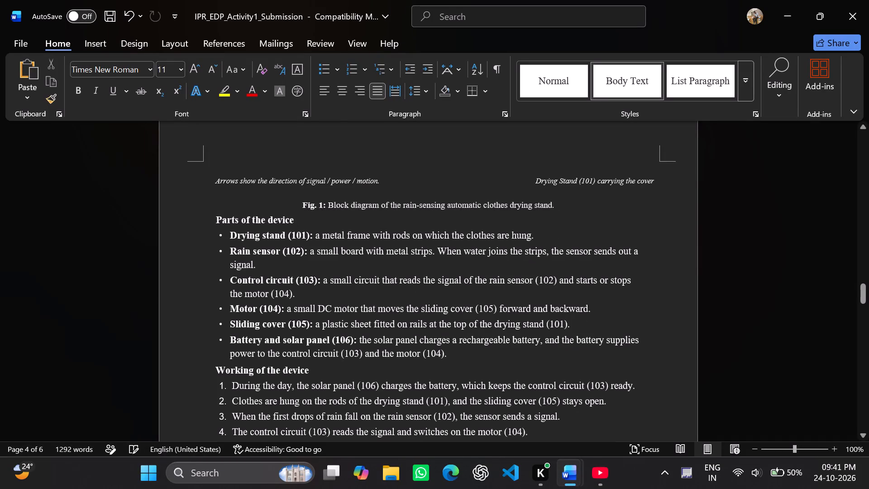
pyautogui.press('BackSpace')
pyautogui.press('BackSpace')
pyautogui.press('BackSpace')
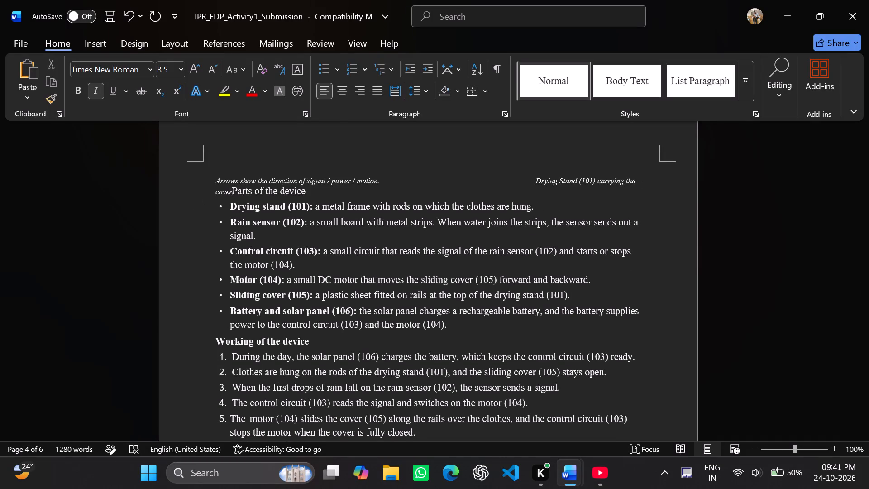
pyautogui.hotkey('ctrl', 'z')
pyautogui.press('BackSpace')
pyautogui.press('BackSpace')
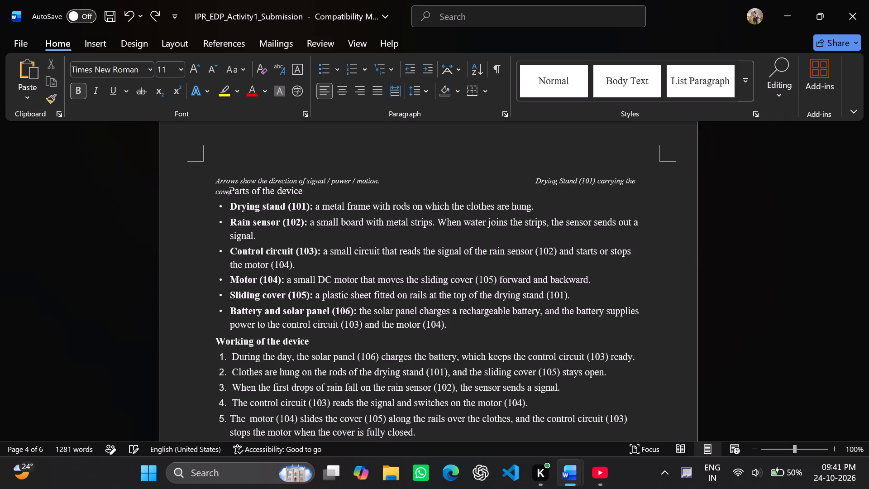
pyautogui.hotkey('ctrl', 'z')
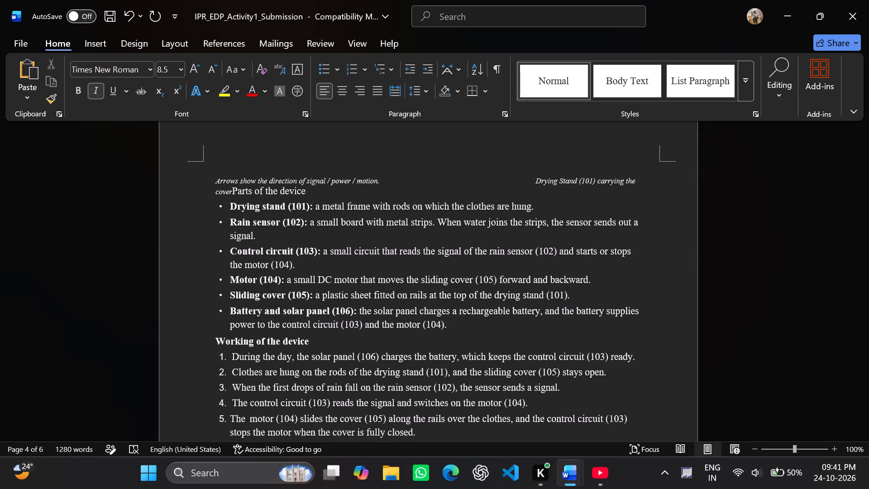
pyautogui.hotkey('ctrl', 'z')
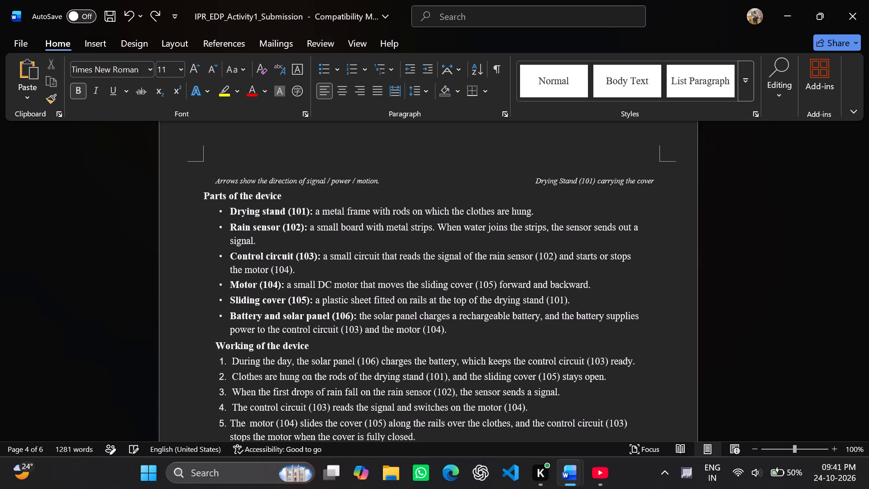
# Copy the italic "Arrows show the direction…" and "Drying Stand (101) carrying the cover" notes line and paste it between the block diagram and its caption.
pyautogui.scroll(1, 303, 205)
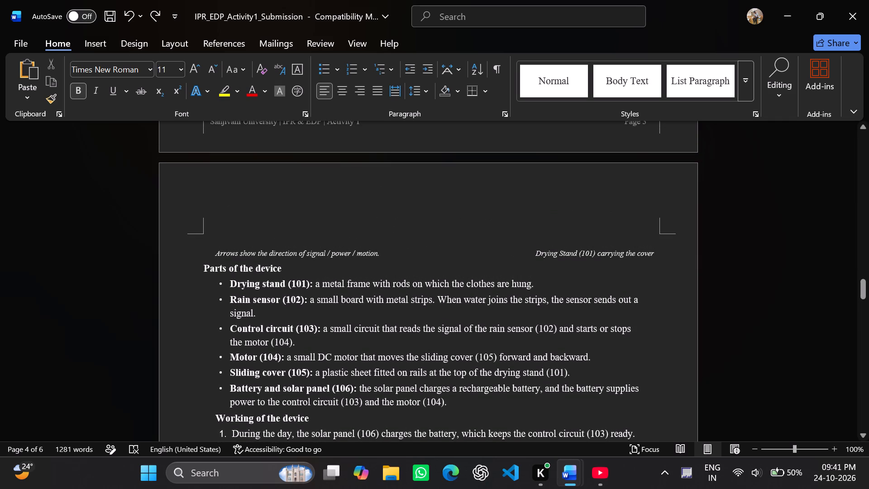
pyautogui.scroll(2, 296, 244)
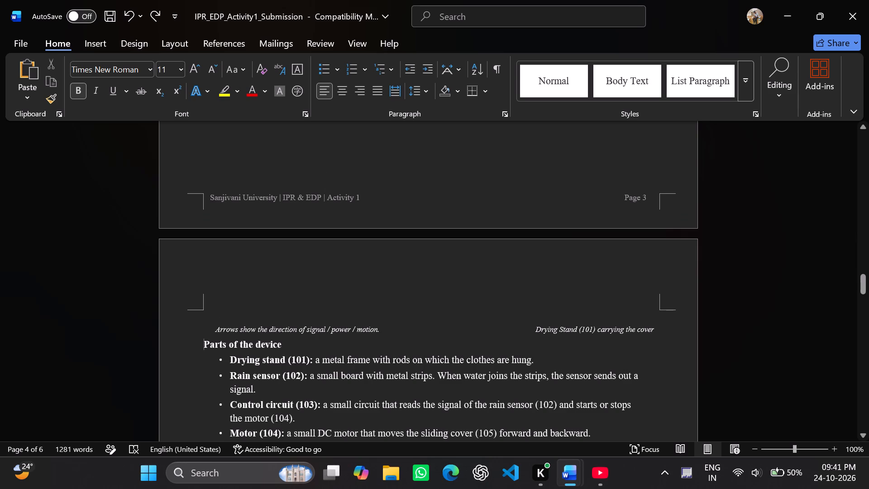
pyautogui.moveTo(217, 328); pyautogui.dragTo(445, 332)
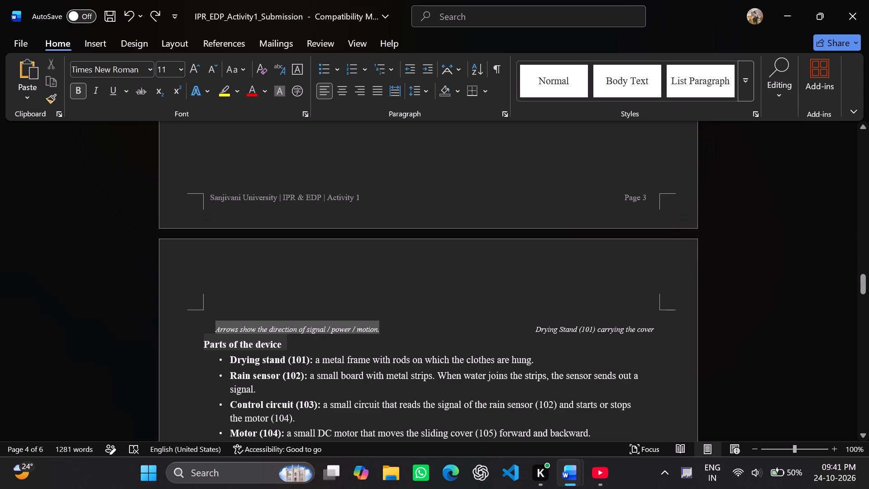
pyautogui.moveTo(445, 332); pyautogui.dragTo(659, 333)
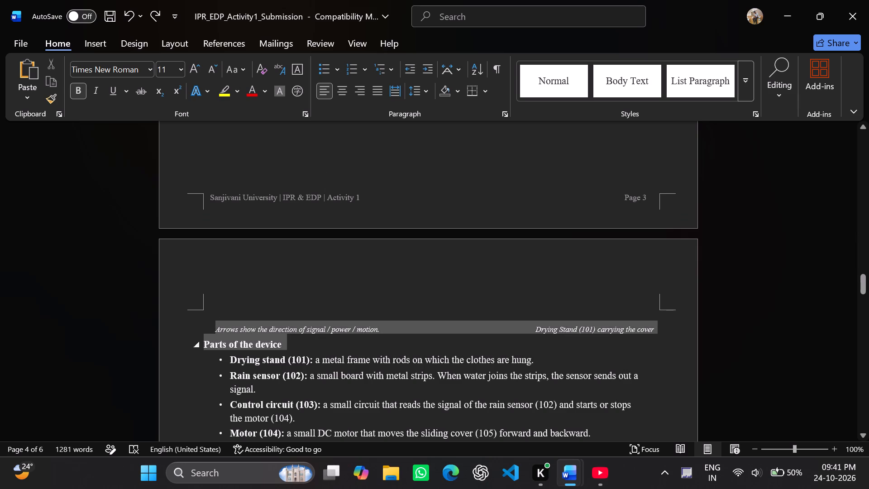
pyautogui.moveTo(659, 333); pyautogui.dragTo(656, 327)
pyautogui.hotkey('ctrl', 'c')
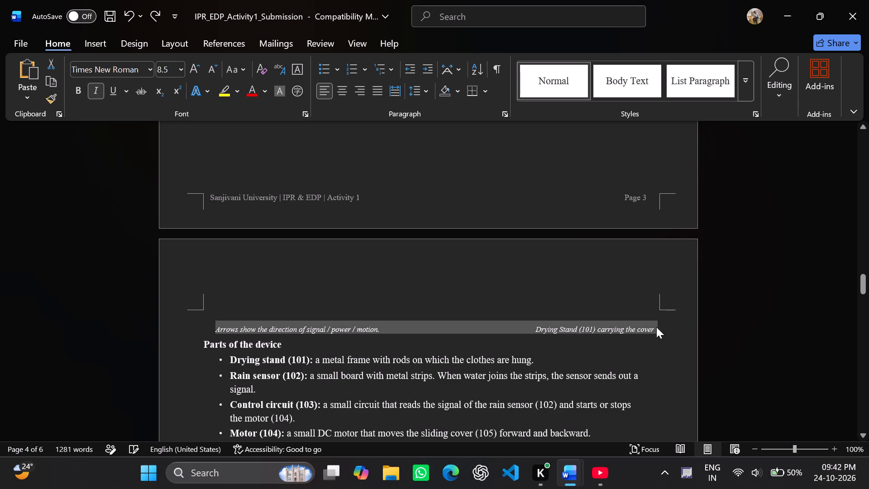
pyautogui.scroll(2, 563, 278)
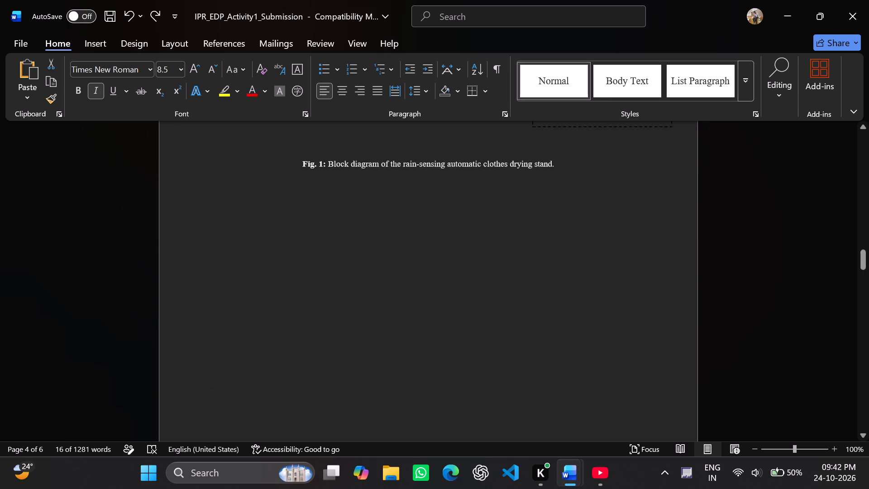
pyautogui.scroll(1, 563, 278)
pyautogui.click(423, 271)
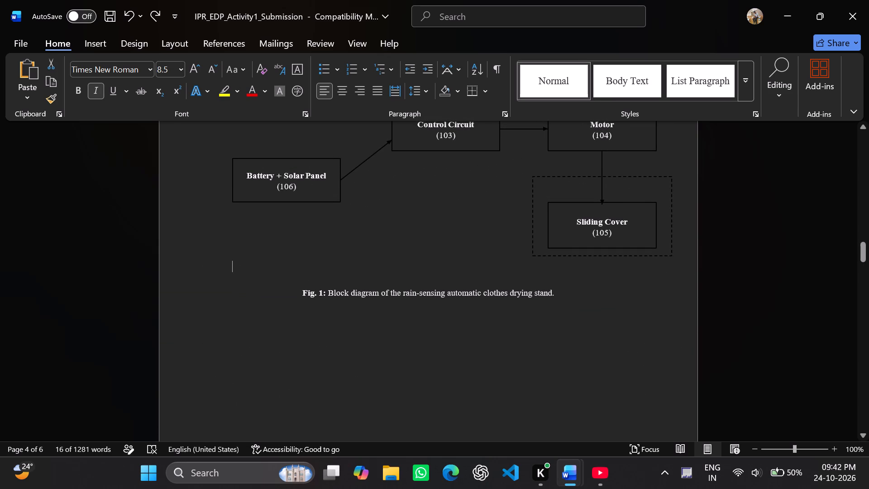
pyautogui.hotkey('ctrl', 'v')
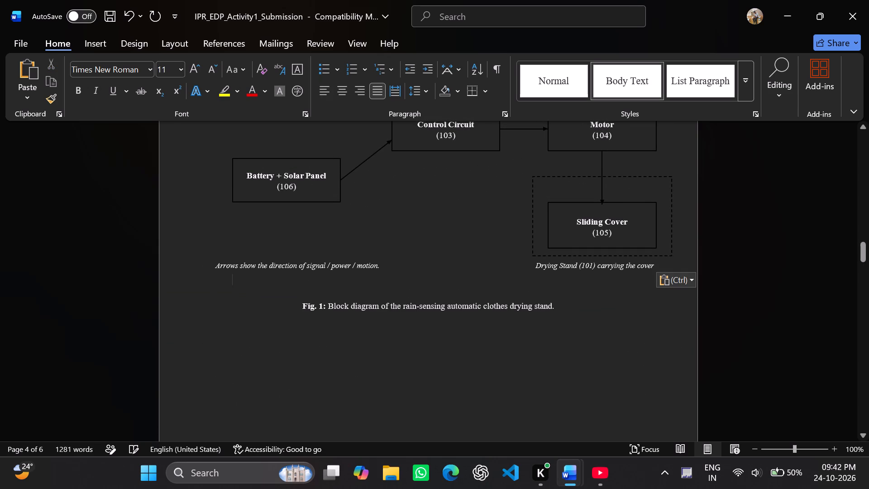
# Delete the original italic notes line and its empty line above the "Parts of the device" heading.
pyautogui.scroll(-4, 409, 292)
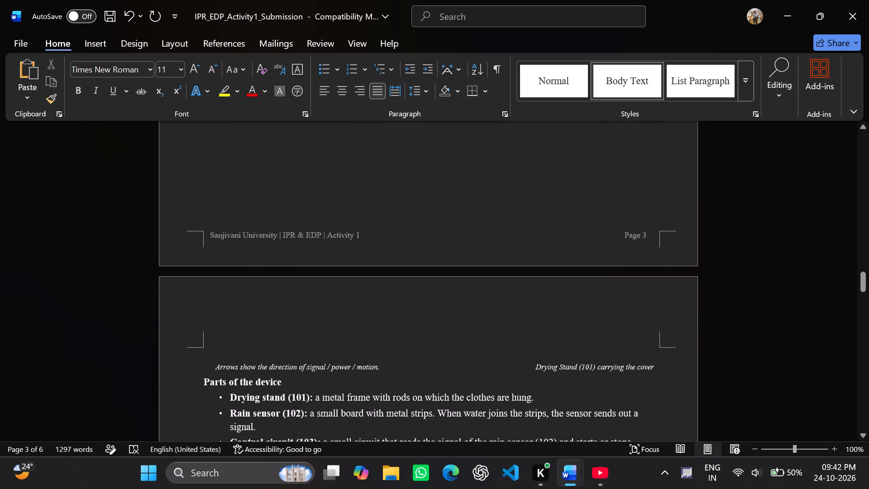
pyautogui.moveTo(661, 366); pyautogui.dragTo(237, 364)
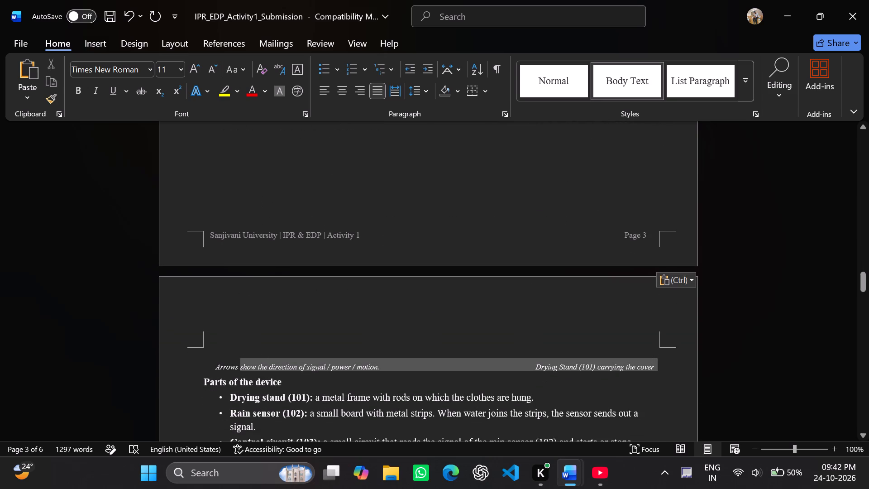
pyautogui.moveTo(237, 364); pyautogui.dragTo(222, 366)
pyautogui.press('BackSpace')
pyautogui.press('BackSpace')
pyautogui.press('BackSpace')
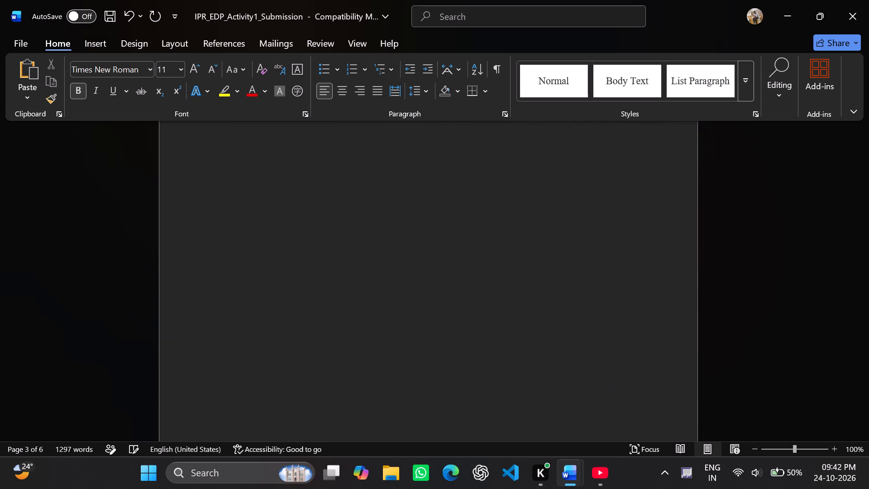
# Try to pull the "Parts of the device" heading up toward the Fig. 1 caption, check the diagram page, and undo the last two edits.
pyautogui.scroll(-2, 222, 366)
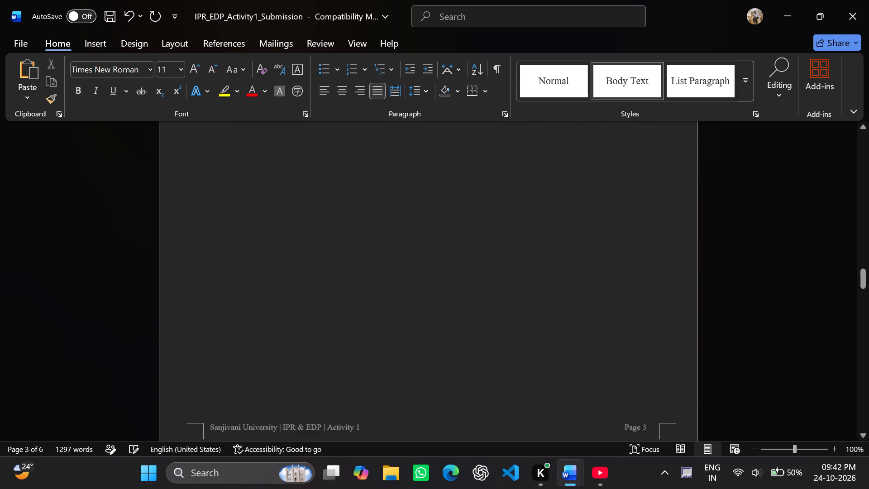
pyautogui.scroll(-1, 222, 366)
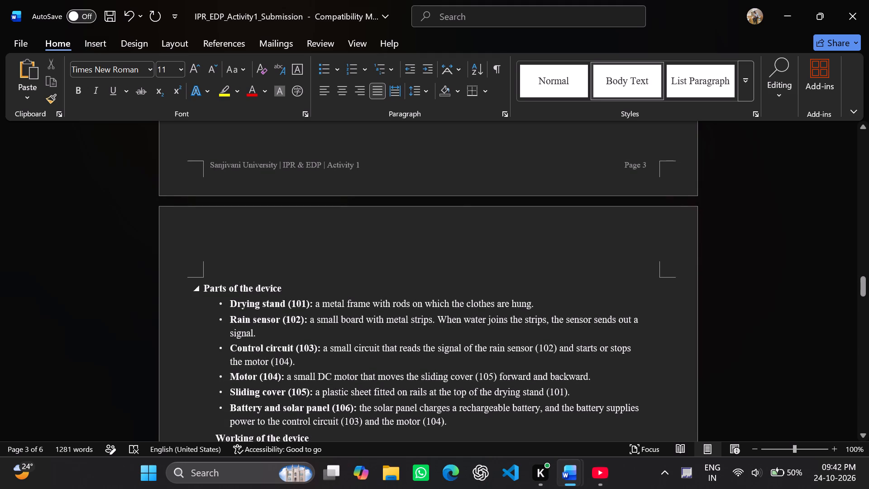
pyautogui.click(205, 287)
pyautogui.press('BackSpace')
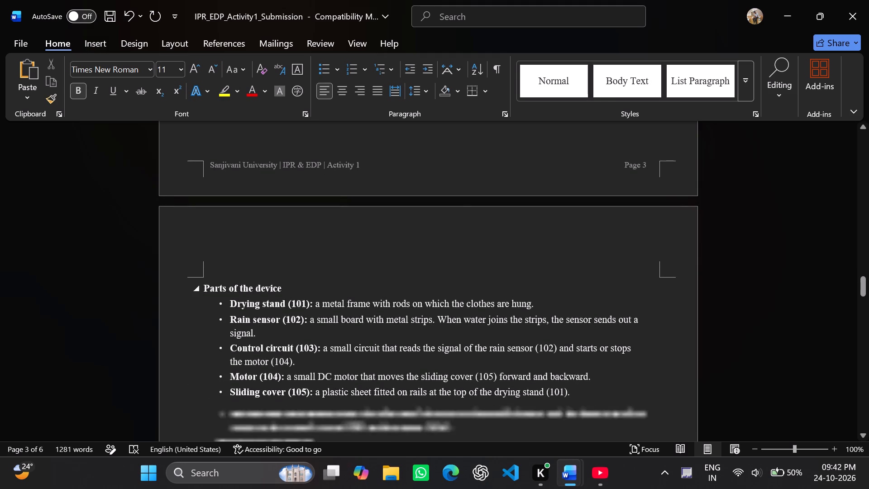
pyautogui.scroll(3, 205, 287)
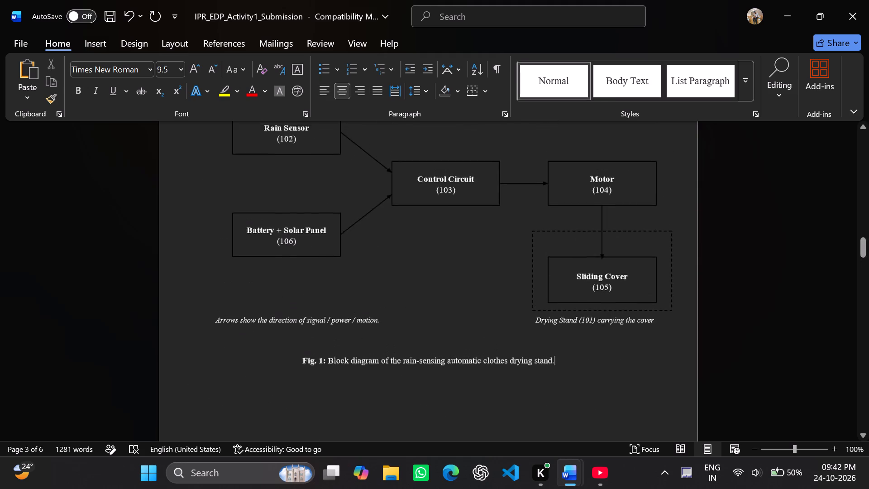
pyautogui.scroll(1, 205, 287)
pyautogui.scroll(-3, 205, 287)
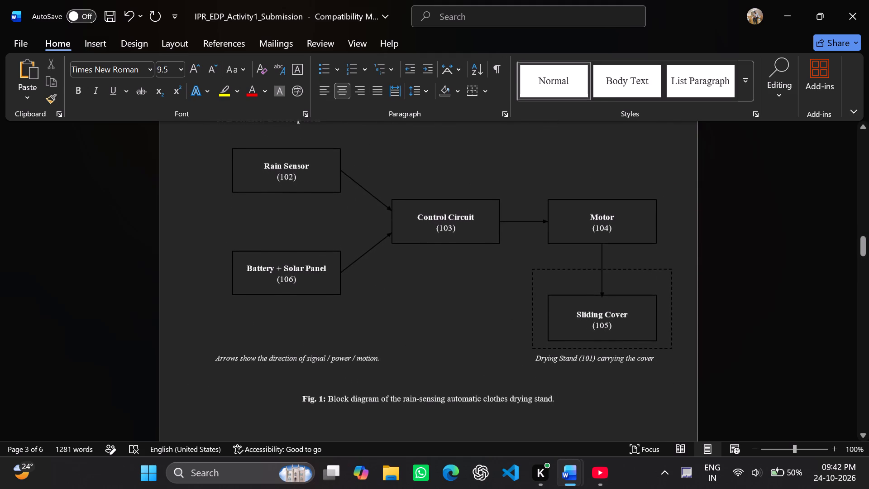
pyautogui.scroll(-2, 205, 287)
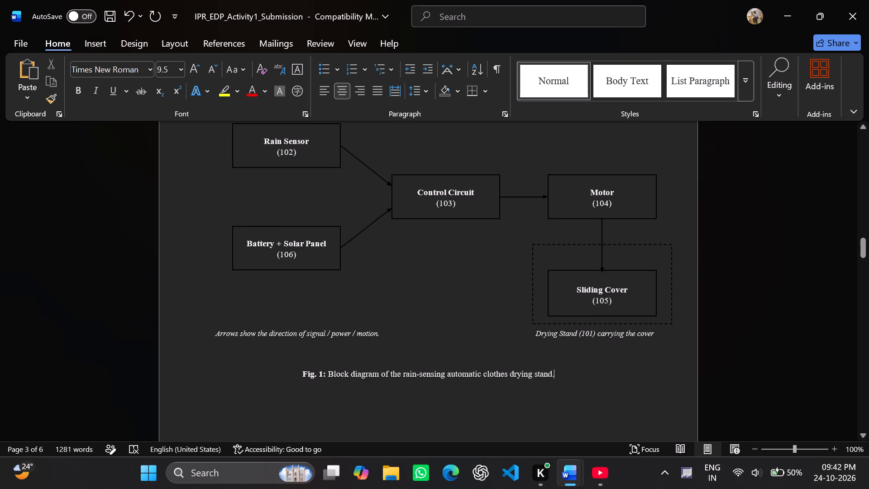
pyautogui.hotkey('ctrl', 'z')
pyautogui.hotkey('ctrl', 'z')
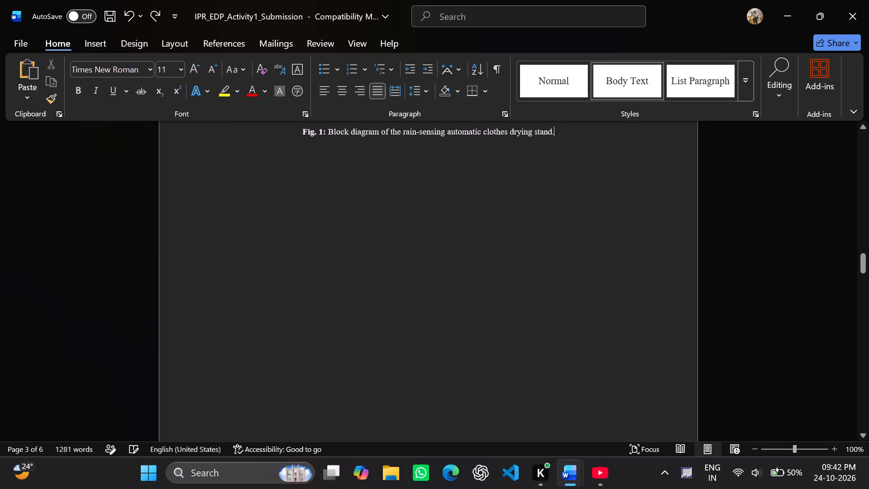
# Undo the earlier copying and deleting that moved the italic notes line and the Fig. 1 caption below the block diagram.
pyautogui.hotkey('ctrl', 'z')
pyautogui.keyDown('ctrl'); pyautogui.click(205, 287); pyautogui.keyUp('ctrl')
pyautogui.hotkey('ctrl', 'z')
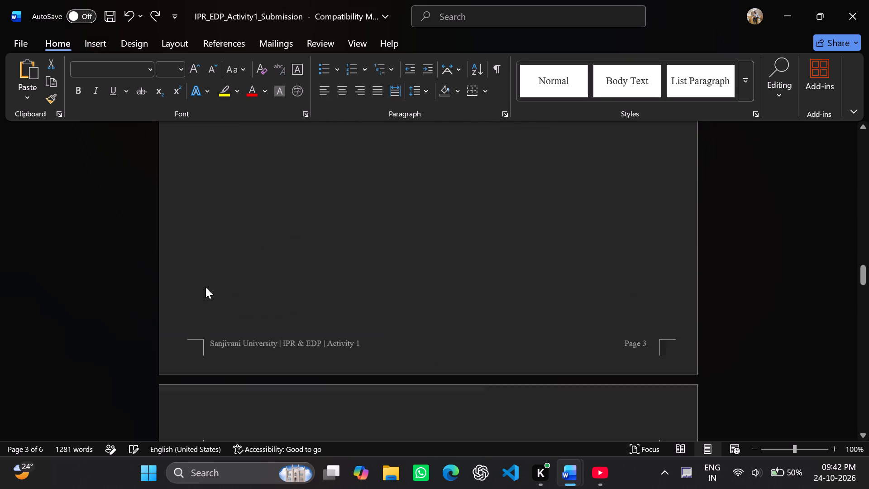
pyautogui.hotkey('ctrl', 'z')
pyautogui.scroll(2, 205, 287)
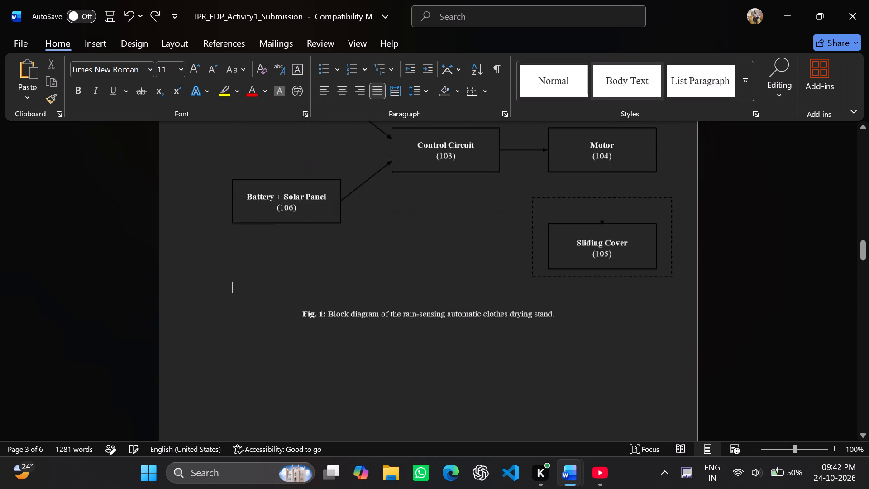
pyautogui.scroll(2, 205, 287)
pyautogui.hotkey('ctrl', 'z')
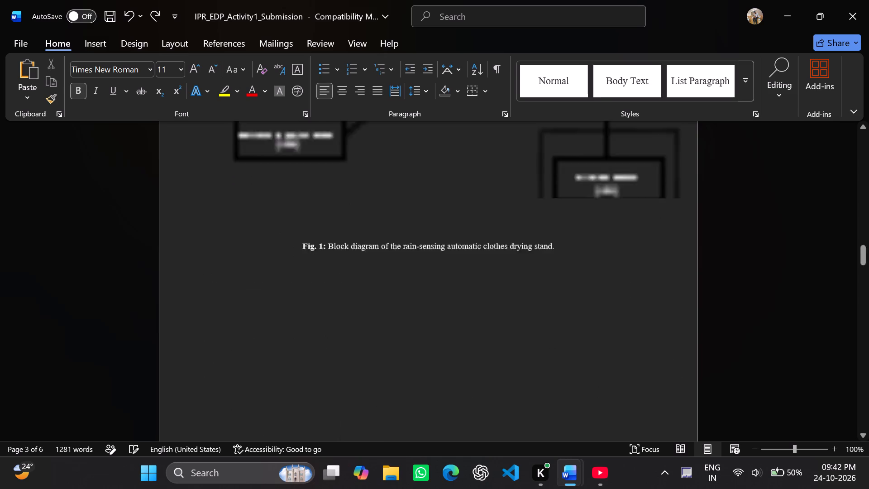
pyautogui.scroll(1, 205, 287)
pyautogui.hotkey('ctrl', 'z')
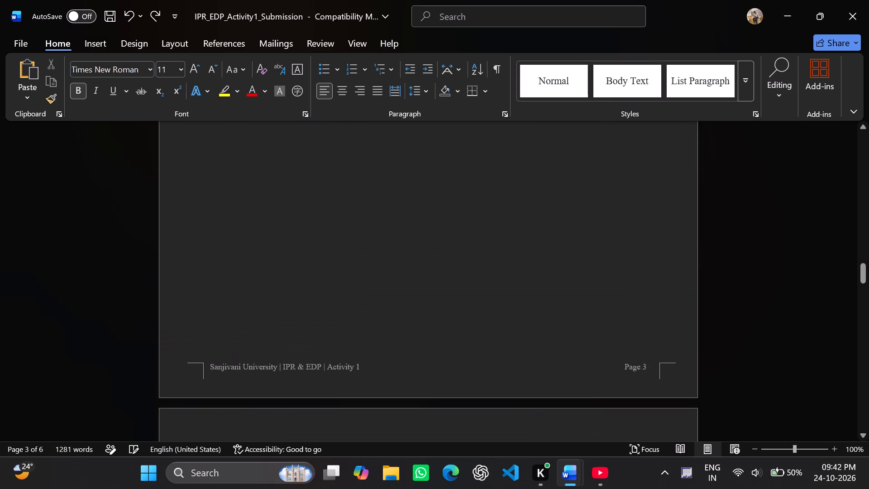
pyautogui.hotkey('ctrl', 'z')
pyautogui.hotkey('ctrl', 'z')
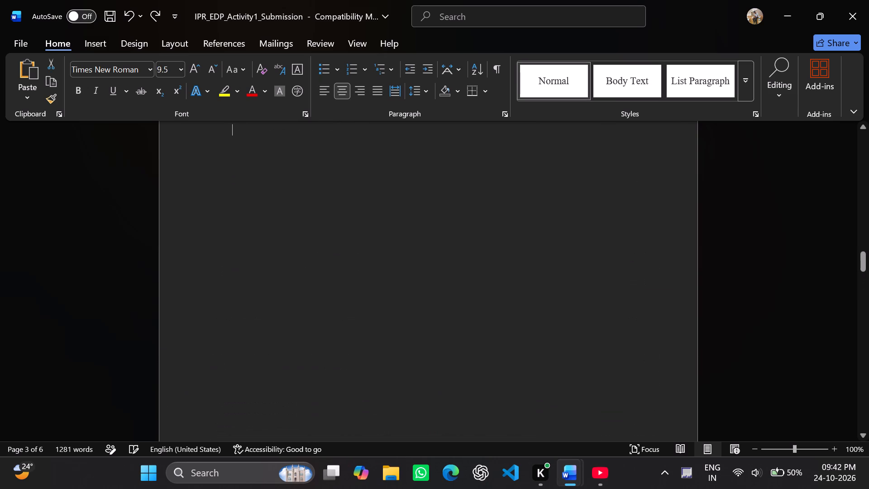
pyautogui.hotkey('ctrl', 'z')
# Undo the earlier move of the block diagram under the "6. Detailed Description" heading, including the extra numbered line added there.
pyautogui.scroll(-2, 205, 287)
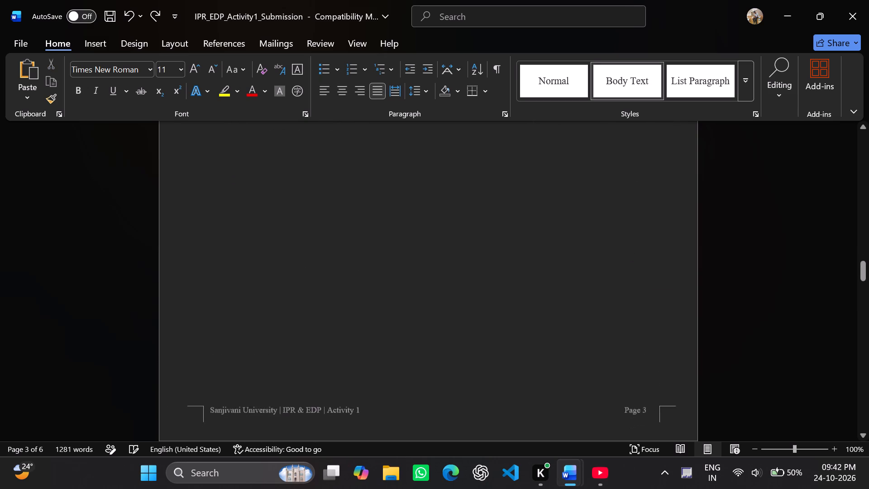
pyautogui.scroll(-1, 205, 287)
pyautogui.scroll(4, 205, 287)
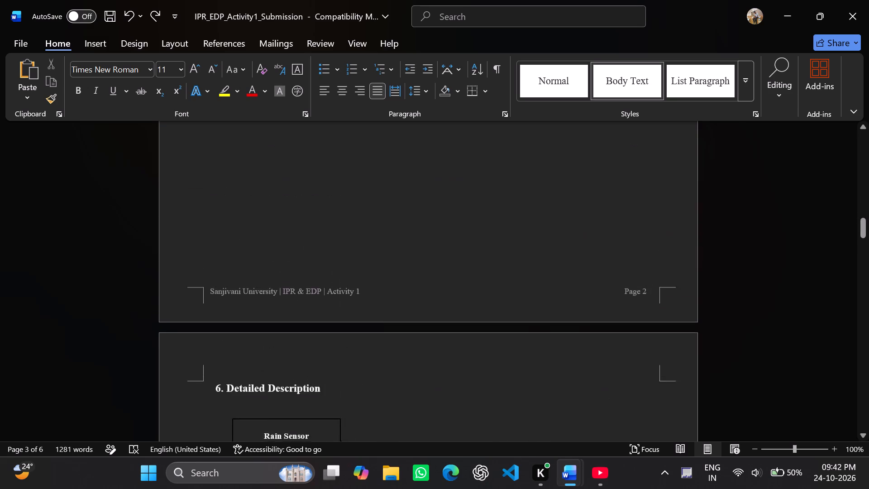
pyautogui.scroll(-3, 205, 287)
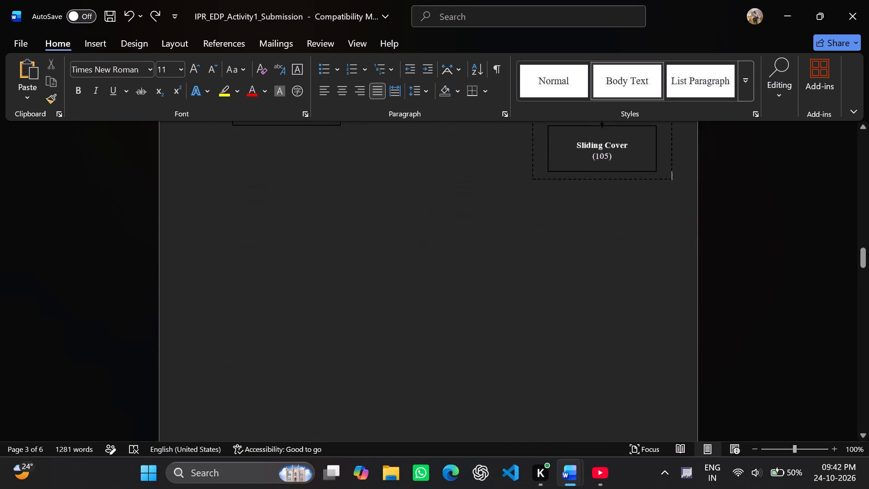
pyautogui.scroll(-1, 205, 287)
pyautogui.hotkey('ctrl', 'z')
pyautogui.hotkey('ctrl', 'z')
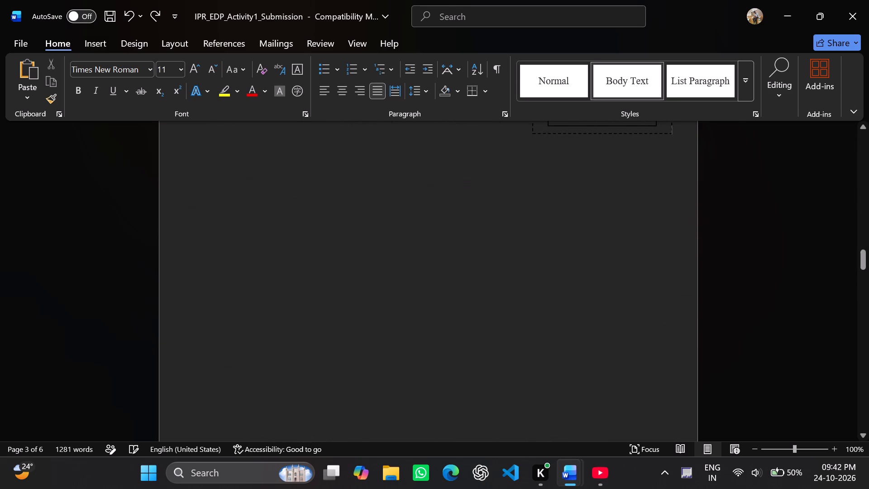
pyautogui.scroll(1, 205, 287)
pyautogui.hotkey('ctrl', 'z')
pyautogui.hotkey('ctrl', 'z')
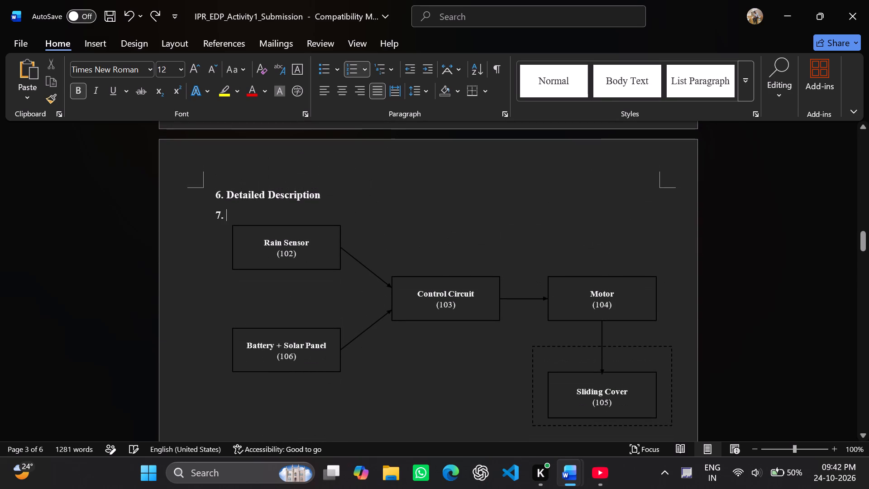
pyautogui.hotkey('ctrl', 'z')
pyautogui.hotkey('ctrl', 'z')
pyautogui.scroll(-1, 205, 287)
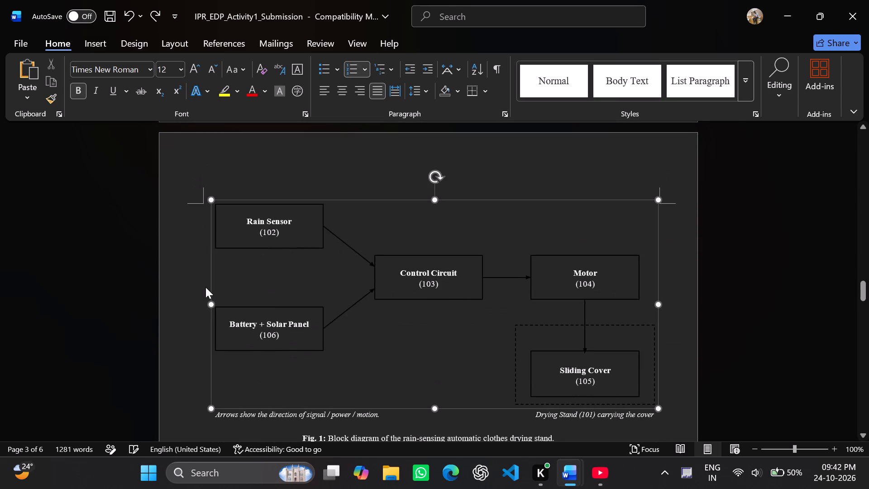
pyautogui.scroll(-1, 205, 287)
pyautogui.scroll(2, 205, 287)
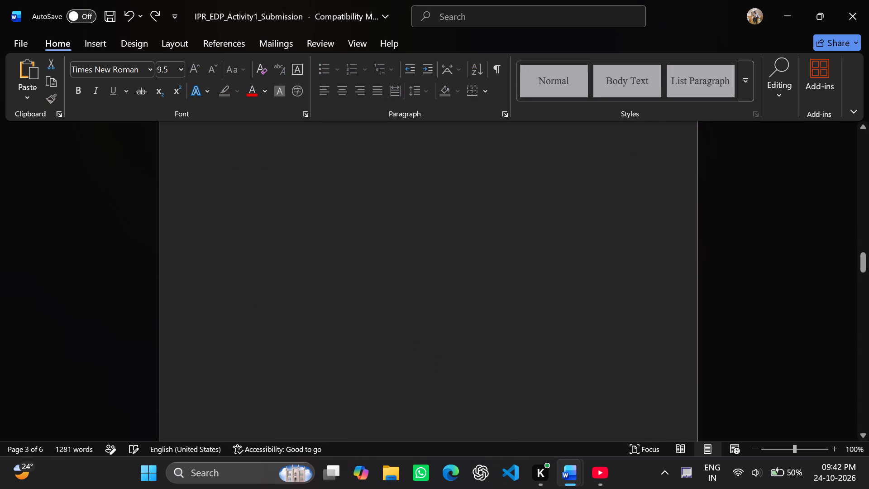
pyautogui.scroll(3, 205, 287)
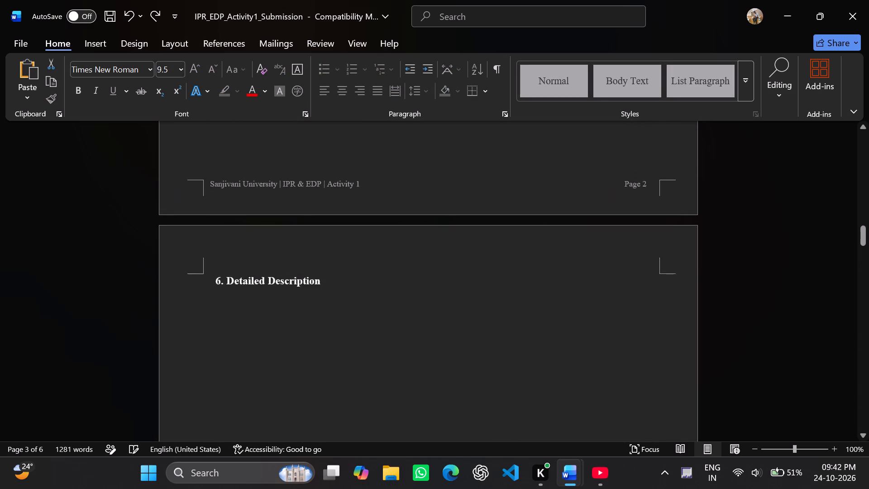
pyautogui.hotkey('ctrl', 'z')
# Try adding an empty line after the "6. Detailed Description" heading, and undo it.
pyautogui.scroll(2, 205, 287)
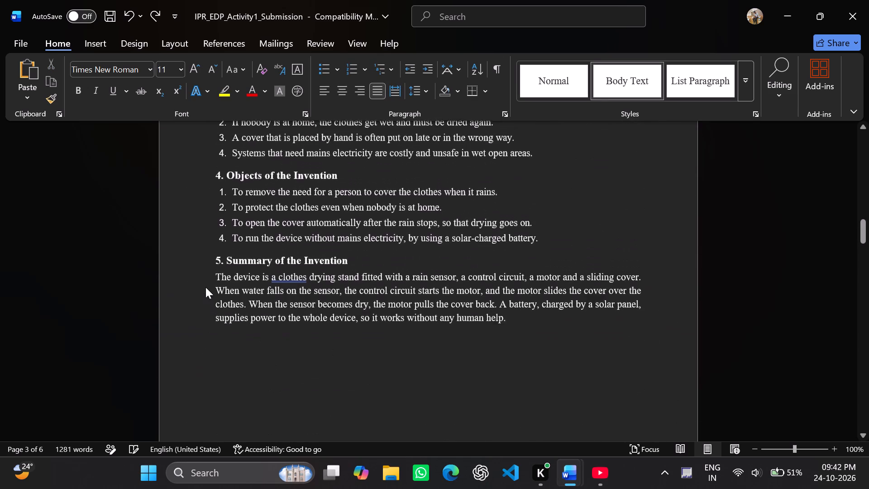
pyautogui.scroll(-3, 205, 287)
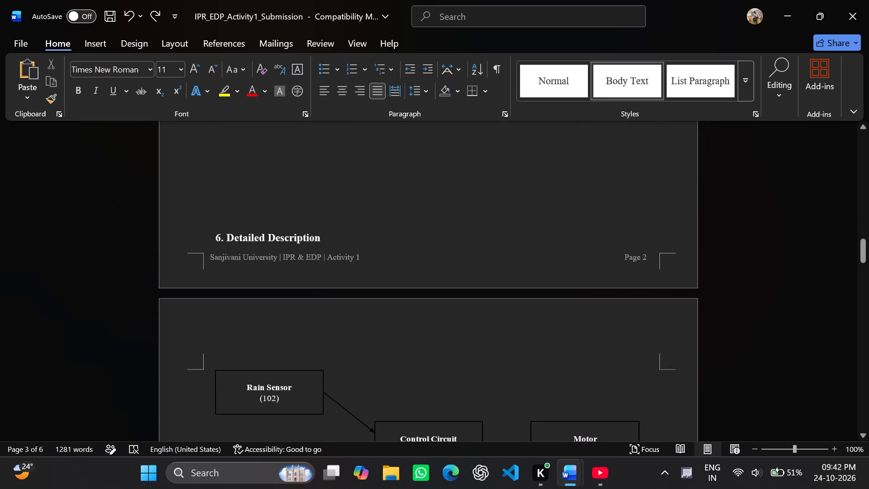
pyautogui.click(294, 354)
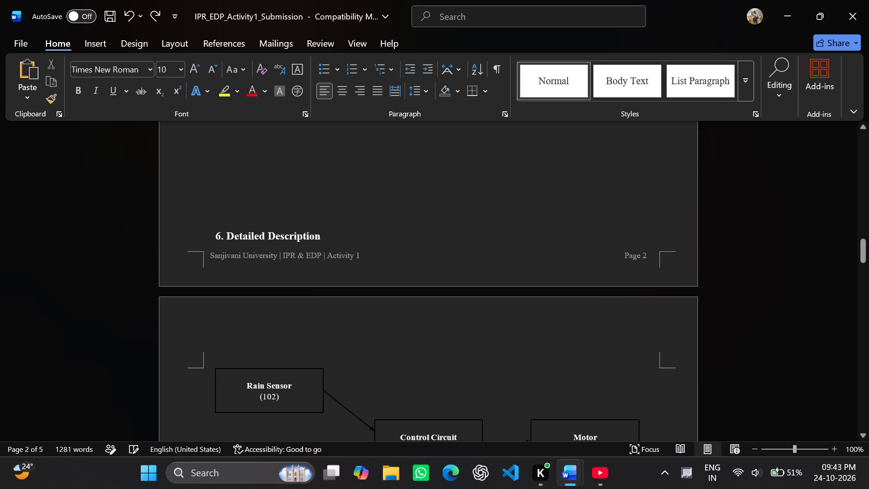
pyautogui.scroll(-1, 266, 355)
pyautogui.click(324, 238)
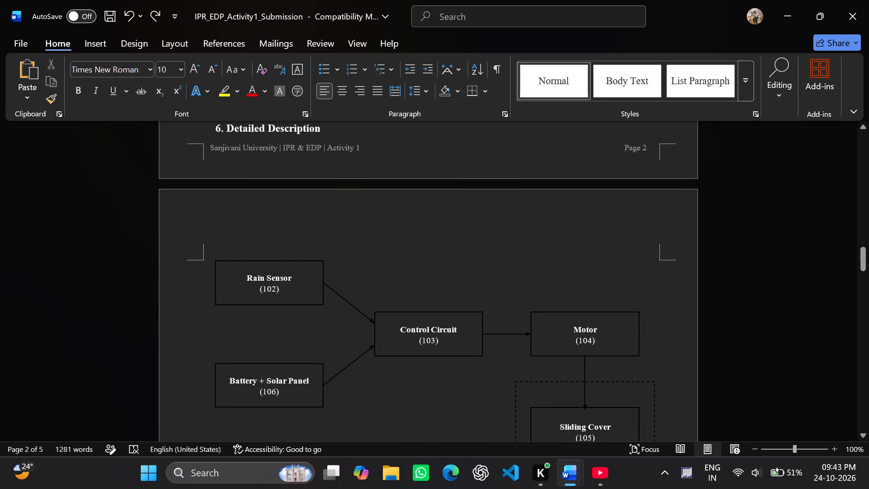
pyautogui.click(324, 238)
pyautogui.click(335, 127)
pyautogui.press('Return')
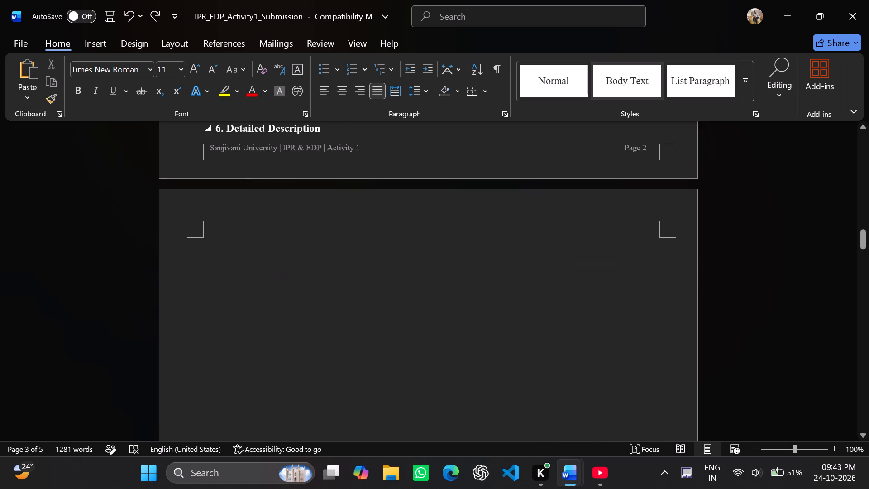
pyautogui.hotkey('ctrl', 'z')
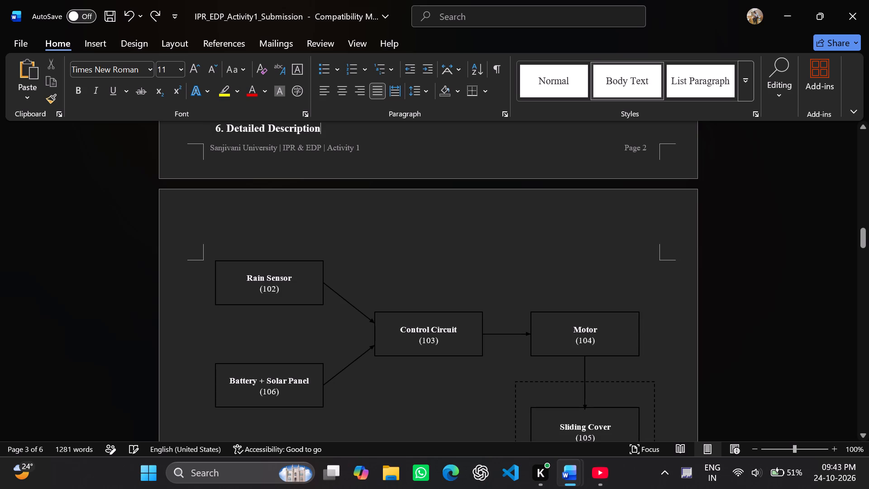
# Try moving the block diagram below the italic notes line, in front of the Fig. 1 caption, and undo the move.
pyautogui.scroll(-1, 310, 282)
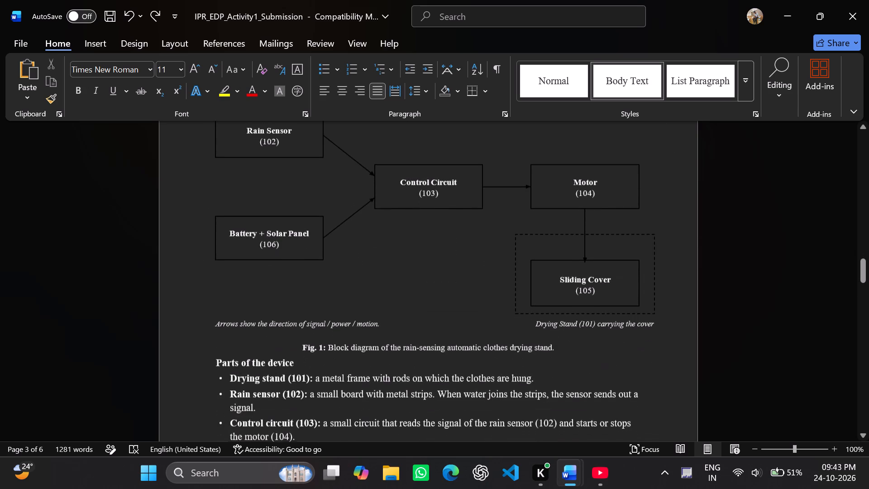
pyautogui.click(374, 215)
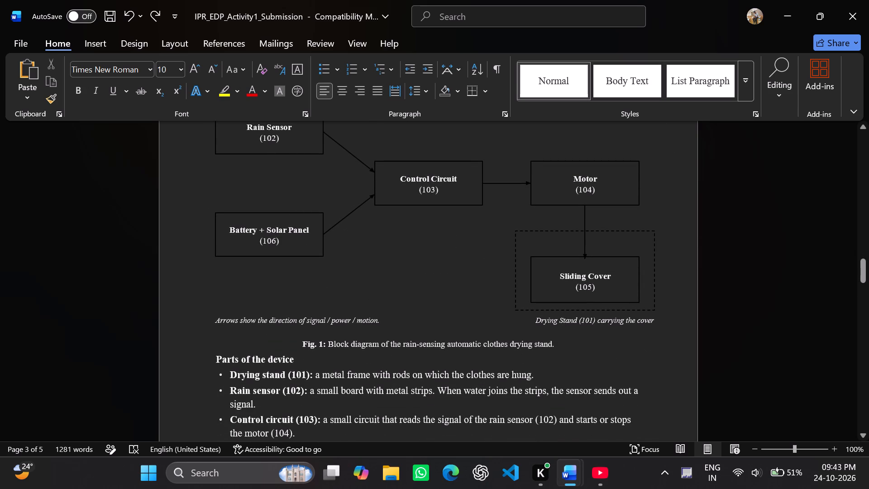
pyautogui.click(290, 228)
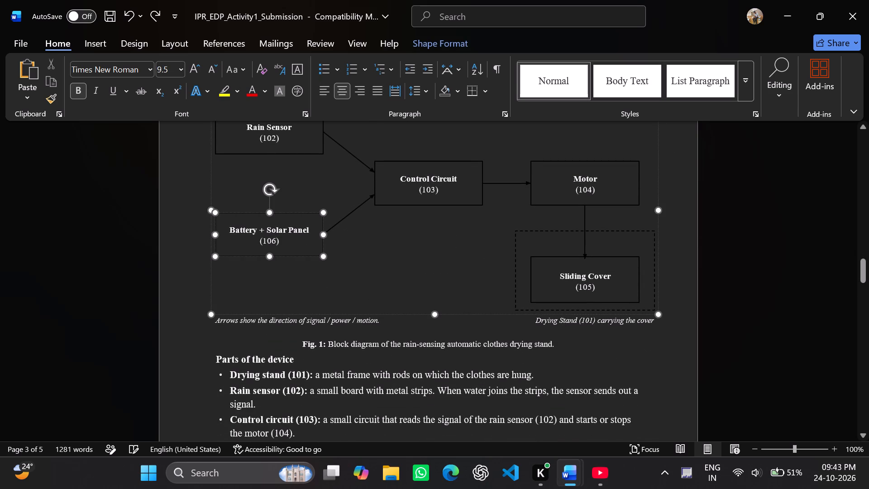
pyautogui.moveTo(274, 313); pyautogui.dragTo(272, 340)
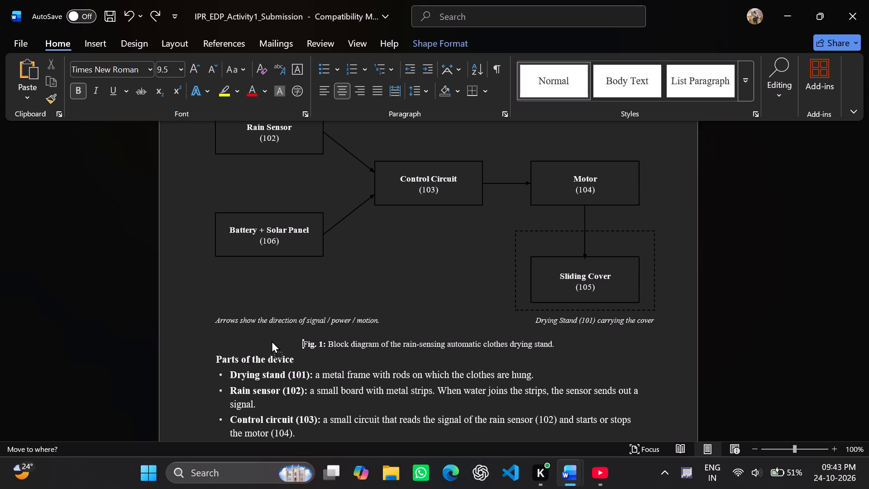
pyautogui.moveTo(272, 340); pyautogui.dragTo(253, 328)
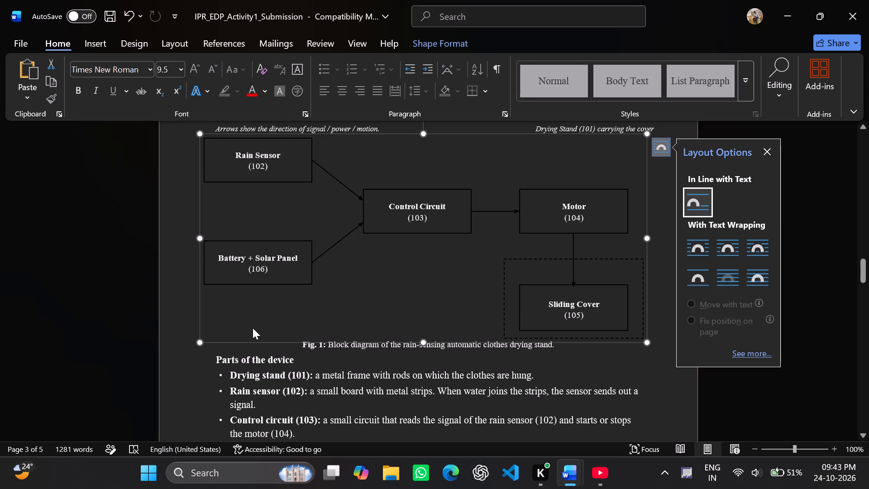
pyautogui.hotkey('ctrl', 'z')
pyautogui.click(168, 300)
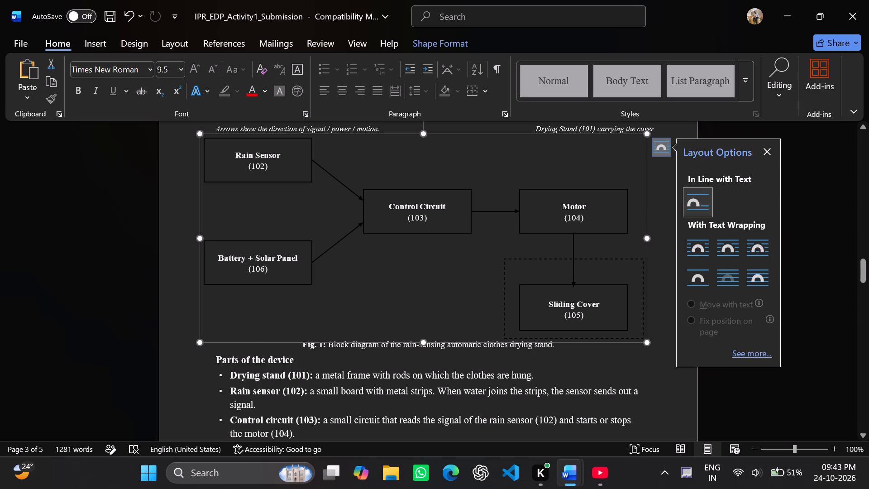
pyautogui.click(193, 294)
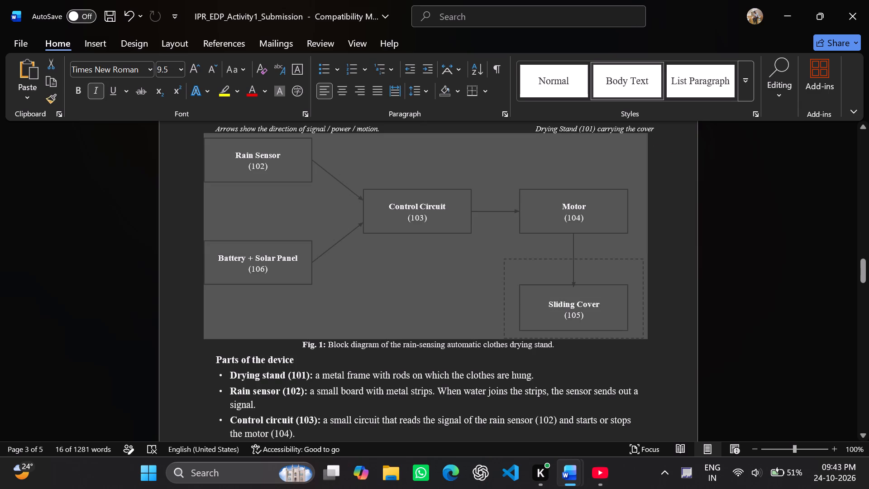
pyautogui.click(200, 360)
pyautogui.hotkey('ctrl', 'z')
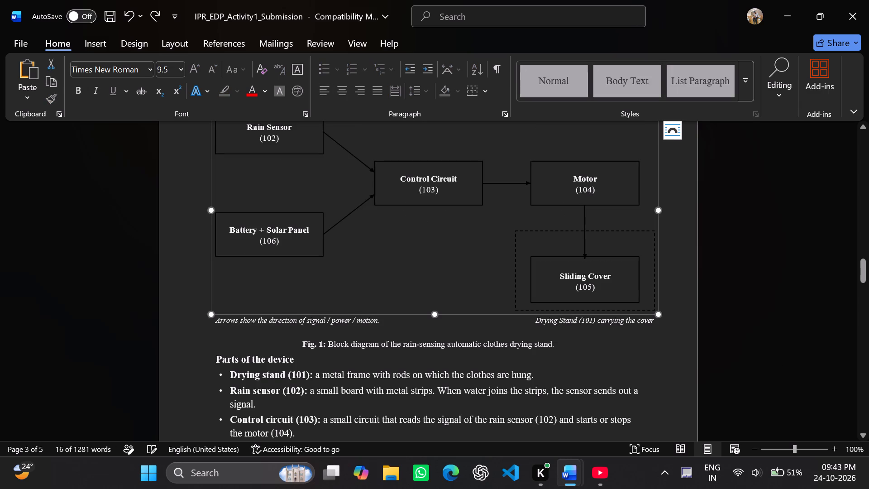
# Insert five empty lines between the block diagram and the italic "Arrows show the direction…" notes line.
pyautogui.click(674, 314)
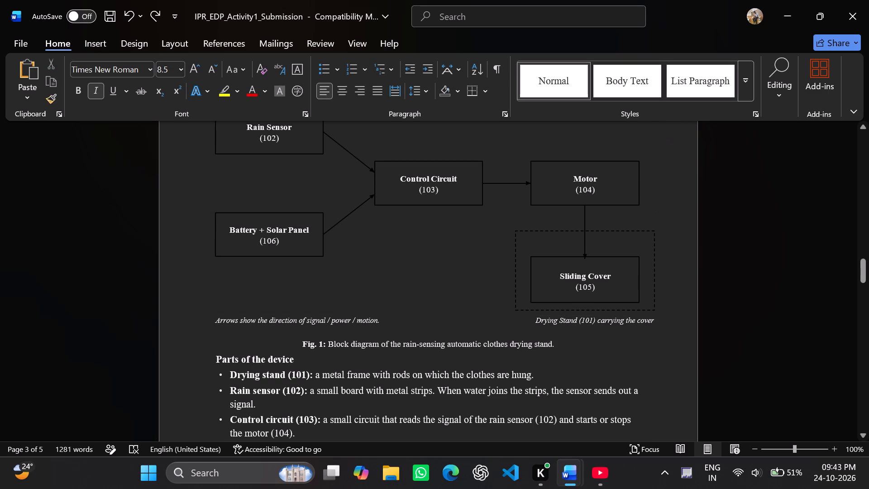
pyautogui.press('Up')
pyautogui.press('Return')
pyautogui.press('Return')
pyautogui.press('Return')
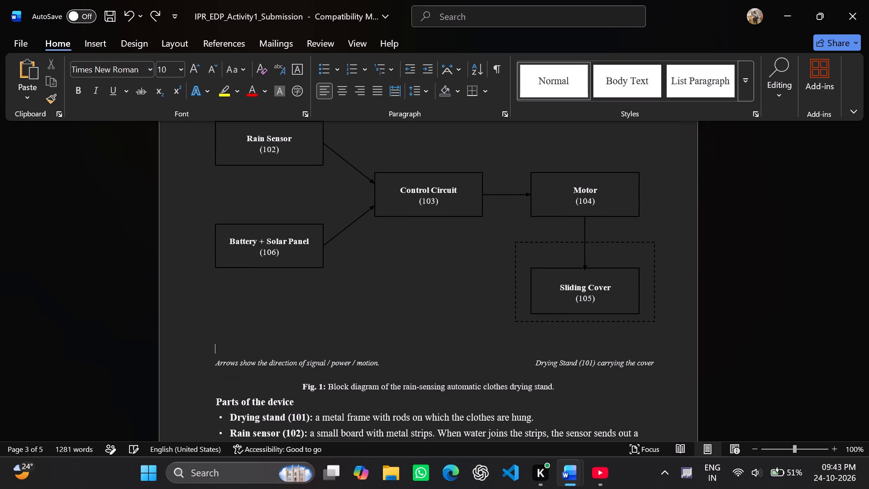
pyautogui.press('Return')
pyautogui.press('Return')
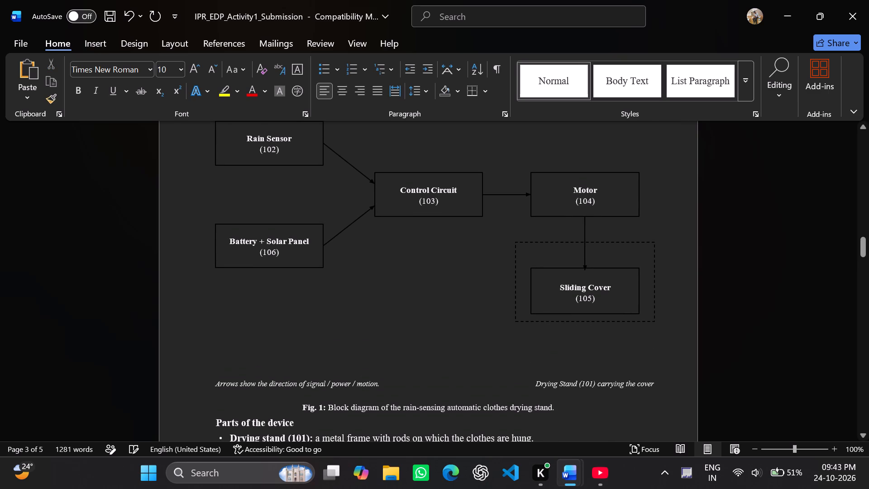
# Move the block diagram down to the empty line directly above the italic "Arrows show the direction…" notes line.
pyautogui.click(454, 308)
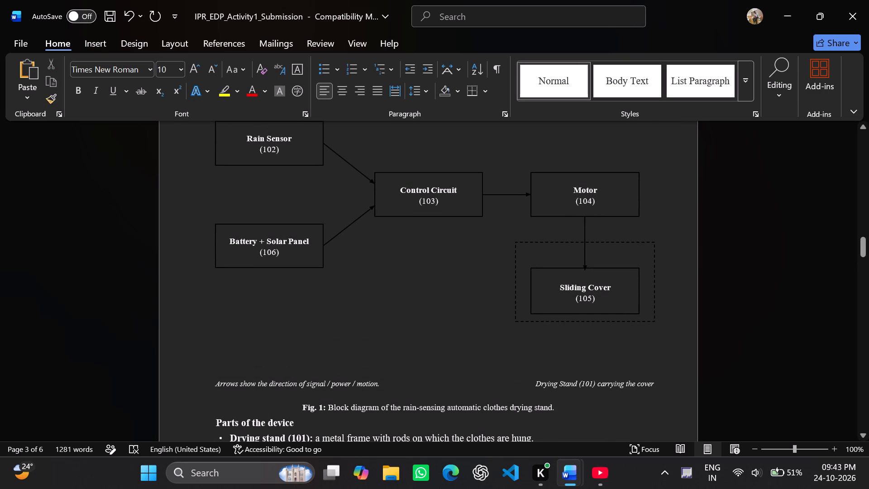
pyautogui.click(283, 213)
pyautogui.click(274, 256)
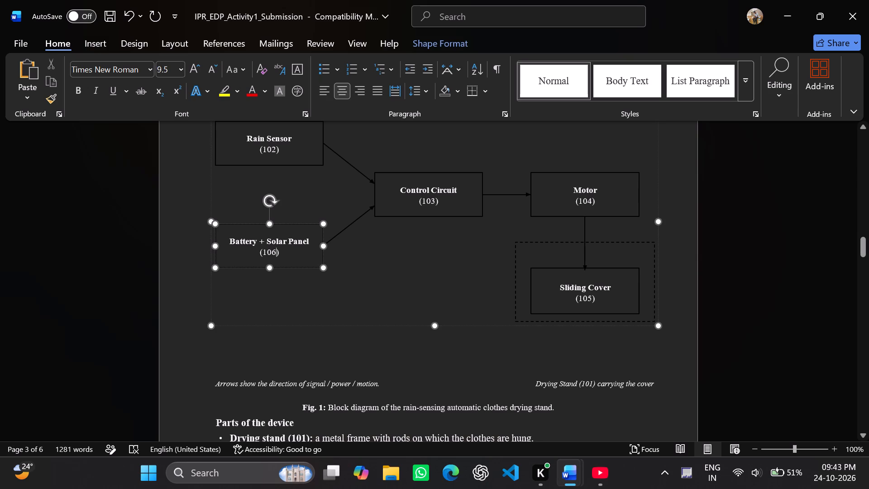
pyautogui.moveTo(281, 326); pyautogui.dragTo(282, 352)
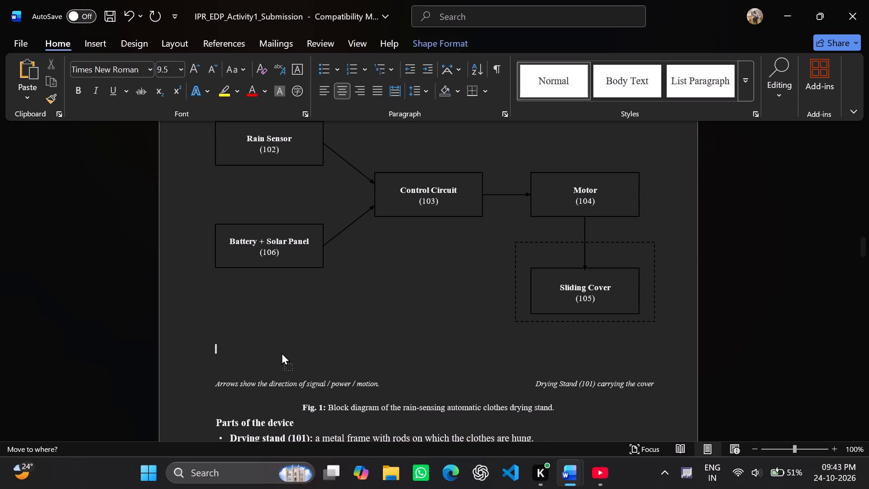
pyautogui.moveTo(282, 352); pyautogui.dragTo(282, 355)
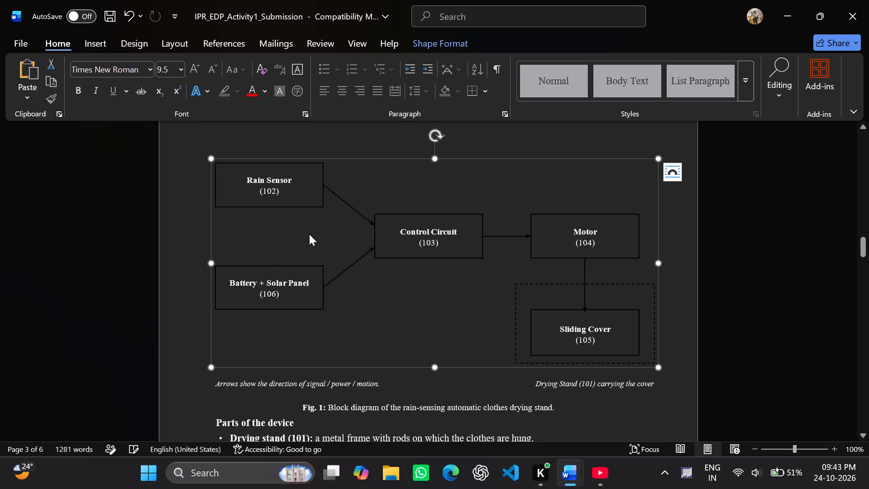
# Move the "6. Detailed Description" heading from the bottom of page 2 to the empty line above the block diagram on page 3.
pyautogui.scroll(1, 309, 234)
pyautogui.click(266, 266)
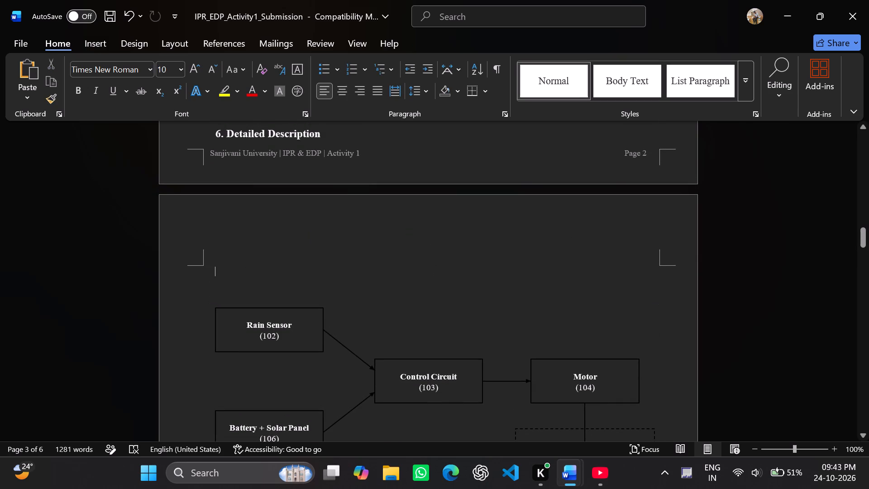
pyautogui.scroll(1, 286, 219)
pyautogui.moveTo(321, 216); pyautogui.dragTo(211, 219)
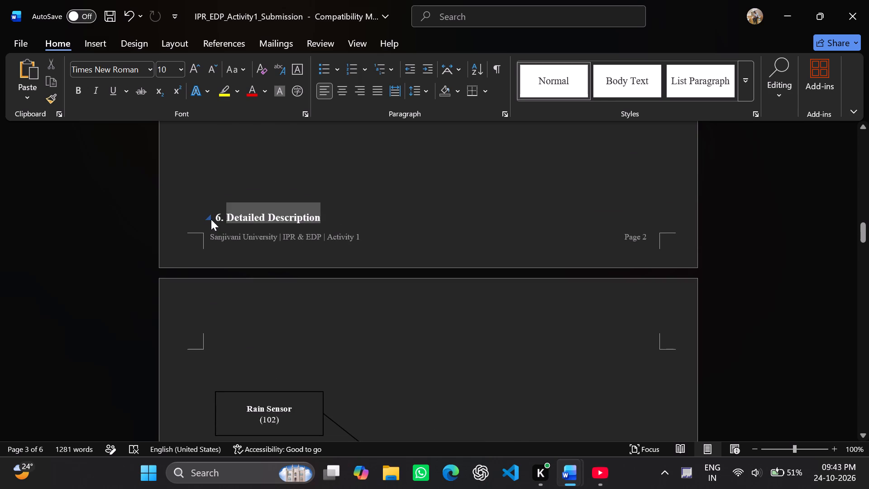
pyautogui.hotkey('ctrl', 'c')
pyautogui.click(249, 370)
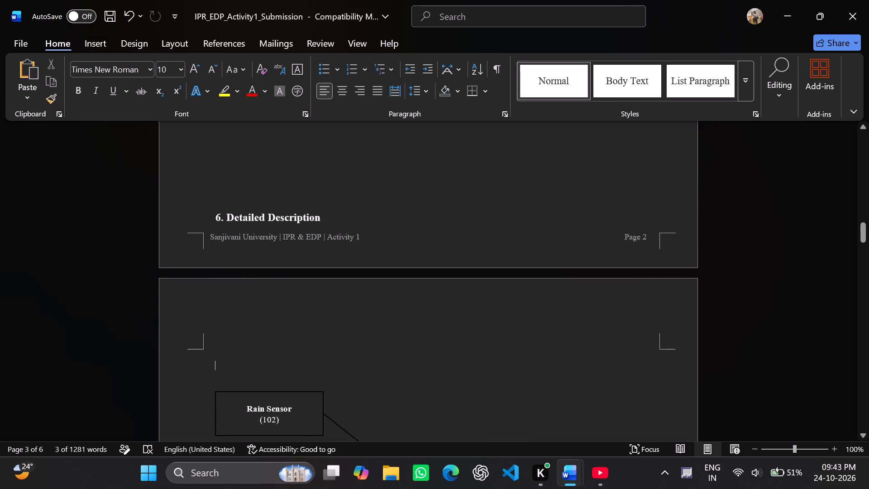
pyautogui.hotkey('ctrl', 'v')
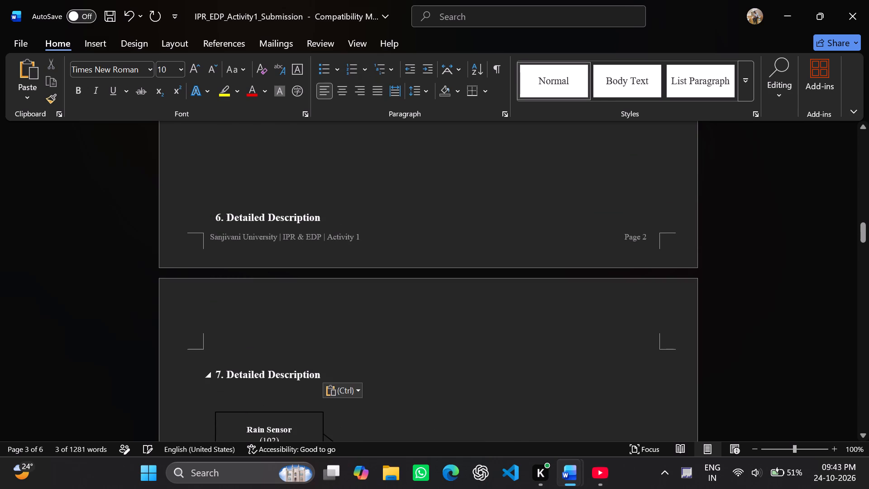
pyautogui.moveTo(322, 219); pyautogui.dragTo(298, 215)
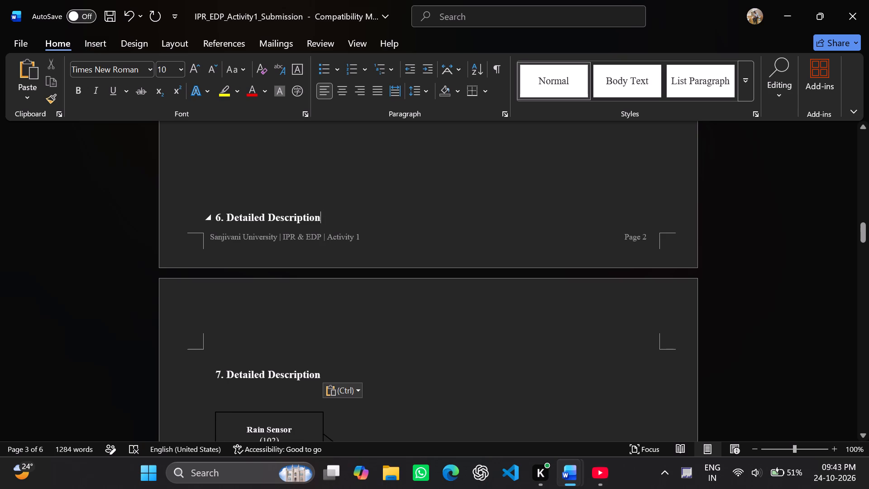
pyautogui.moveTo(298, 215); pyautogui.dragTo(225, 213)
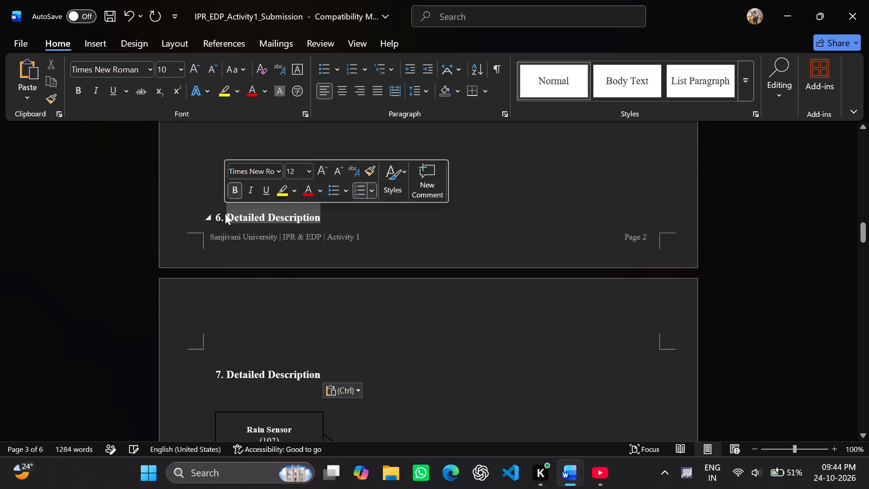
pyautogui.press('BackSpace')
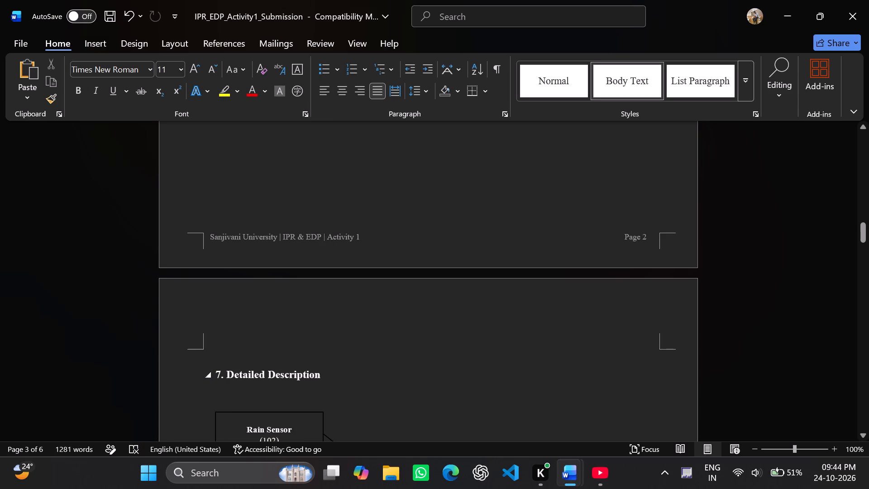
pyautogui.click(220, 371)
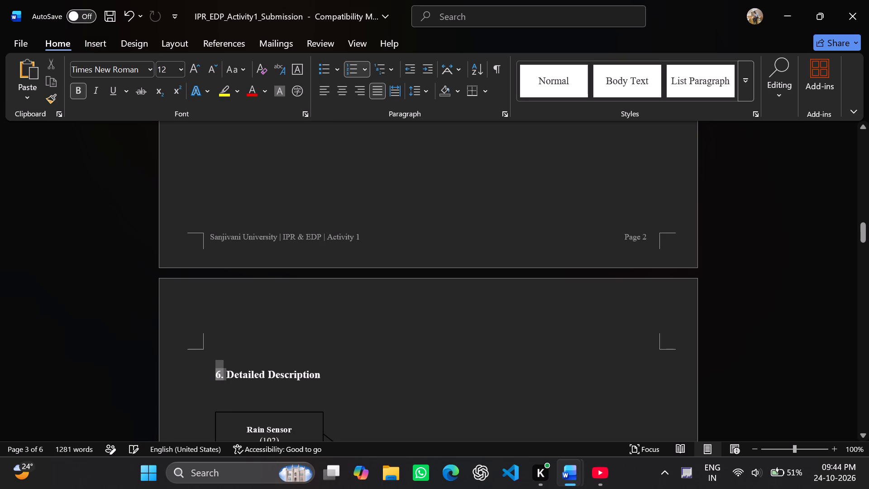
# Delete the empty lines between the paragraph ending "so it works without any human help." and the "6. Detailed Description" heading.
pyautogui.click(282, 304)
pyautogui.scroll(-2, 282, 304)
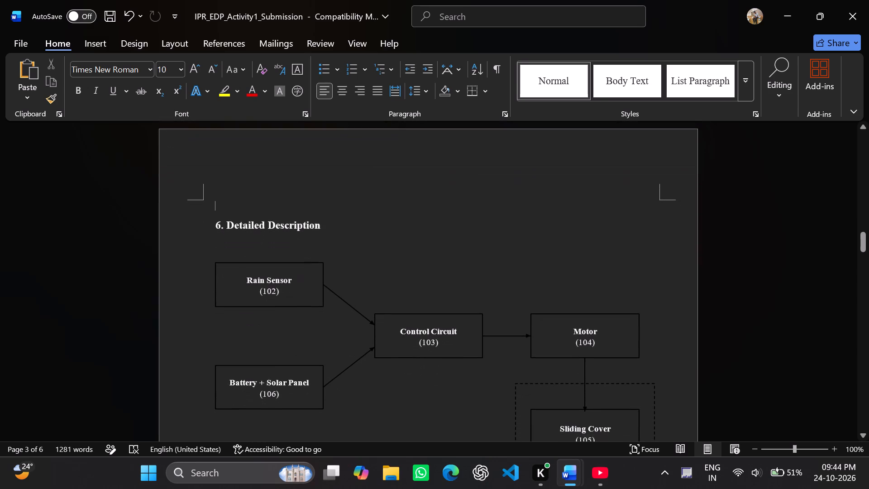
pyautogui.press('BackSpace')
pyautogui.press('BackSpace')
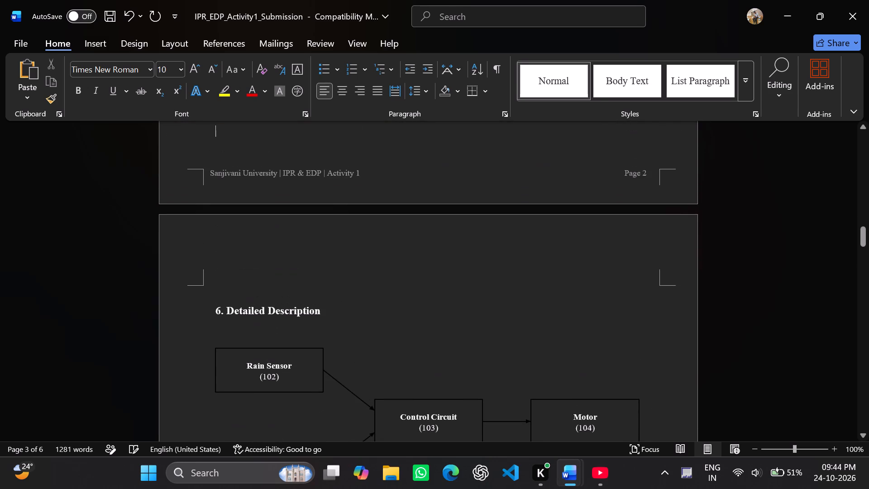
pyautogui.click(260, 290)
pyautogui.press('BackSpace')
pyautogui.press('BackSpace')
pyautogui.press('BackSpace')
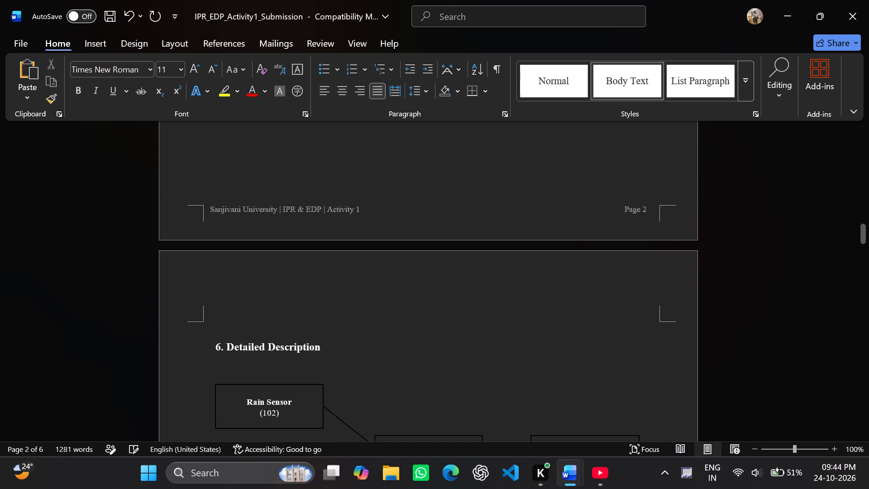
pyautogui.press('BackSpace')
pyautogui.press('BackSpace')
pyautogui.press('BackSpace')
pyautogui.press('BackSpace')
pyautogui.press('BackSpace')
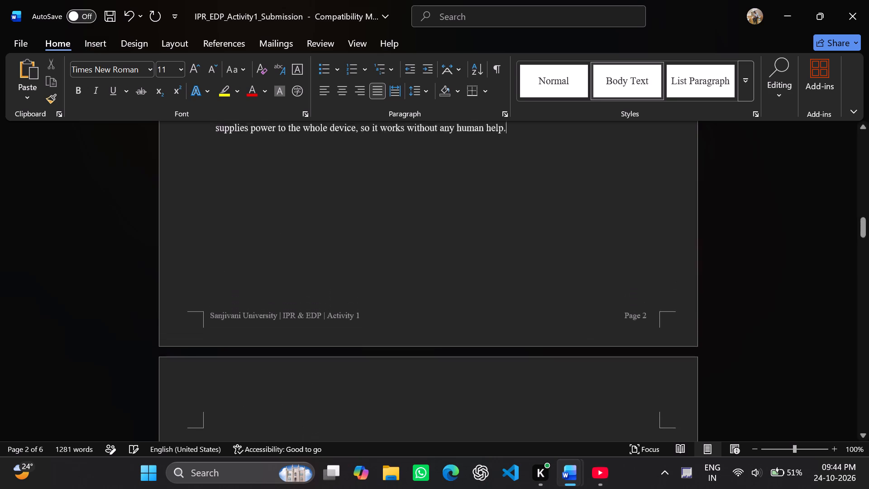
pyautogui.press('BackSpace')
pyautogui.hotkey('ctrl', 'z')
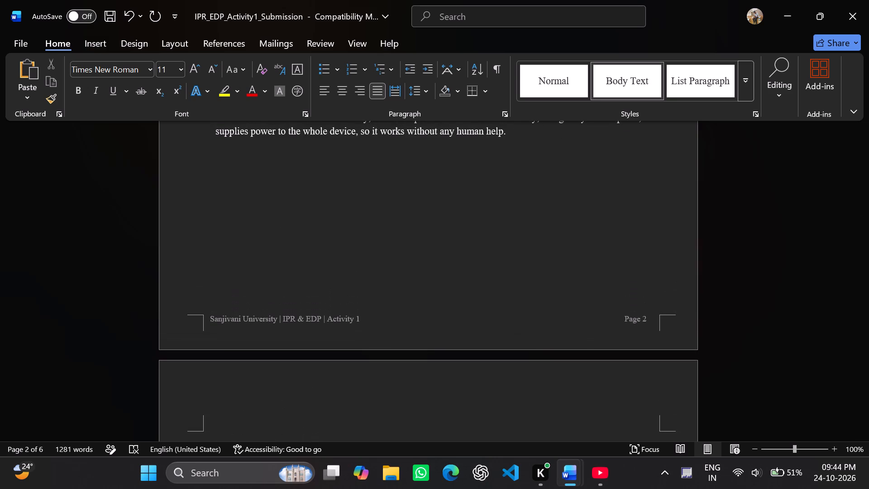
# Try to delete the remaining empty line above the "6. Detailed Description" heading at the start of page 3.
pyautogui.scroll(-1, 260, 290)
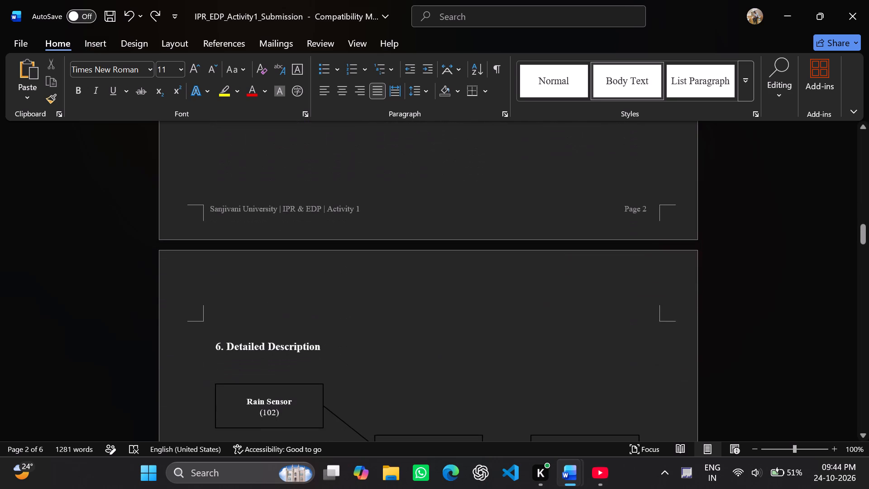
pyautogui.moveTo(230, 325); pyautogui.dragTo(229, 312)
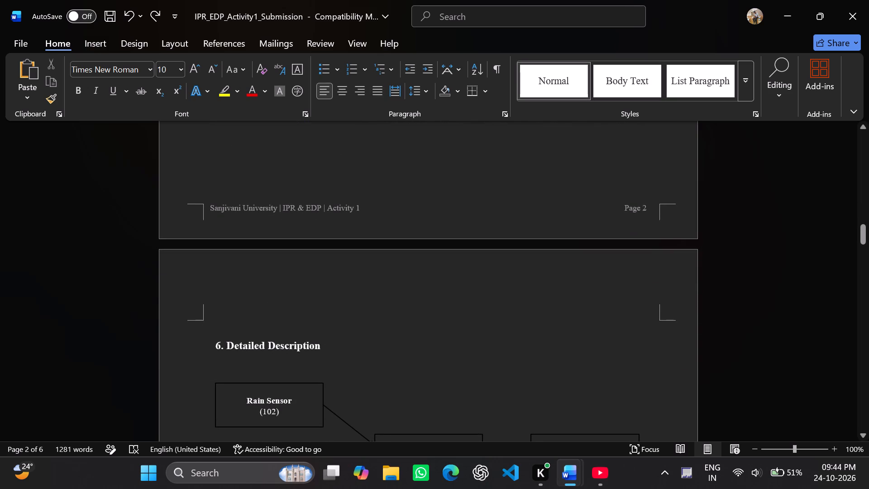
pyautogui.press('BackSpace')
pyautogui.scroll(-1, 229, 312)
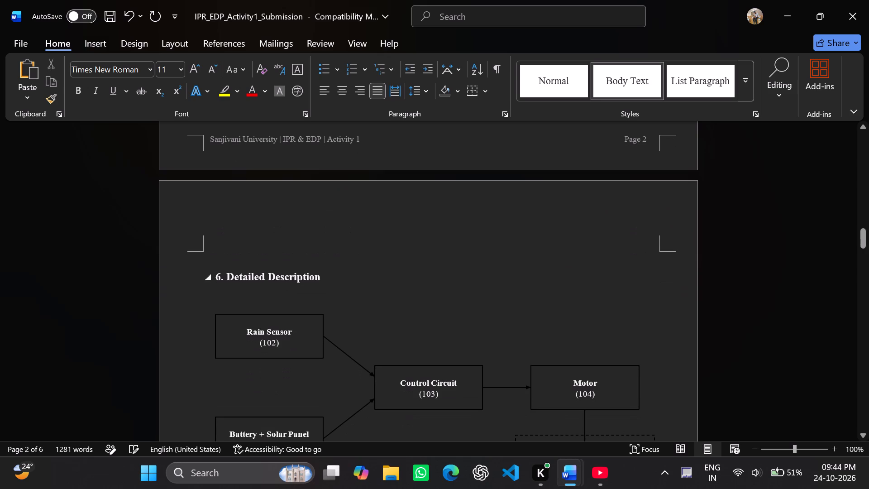
# Try the Body Text and List Paragraph styles on the empty line above the "6. Detailed Description" heading, and settle on Normal.
pyautogui.click(239, 245)
pyautogui.click(551, 66)
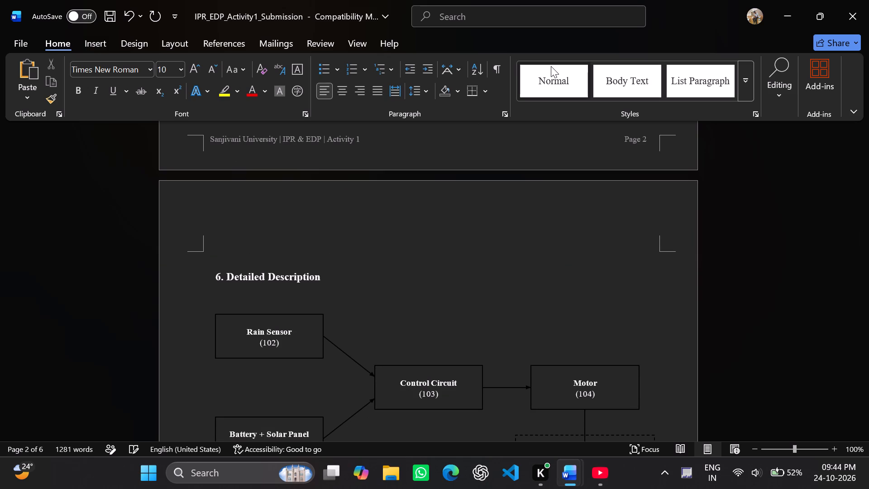
pyautogui.click(624, 78)
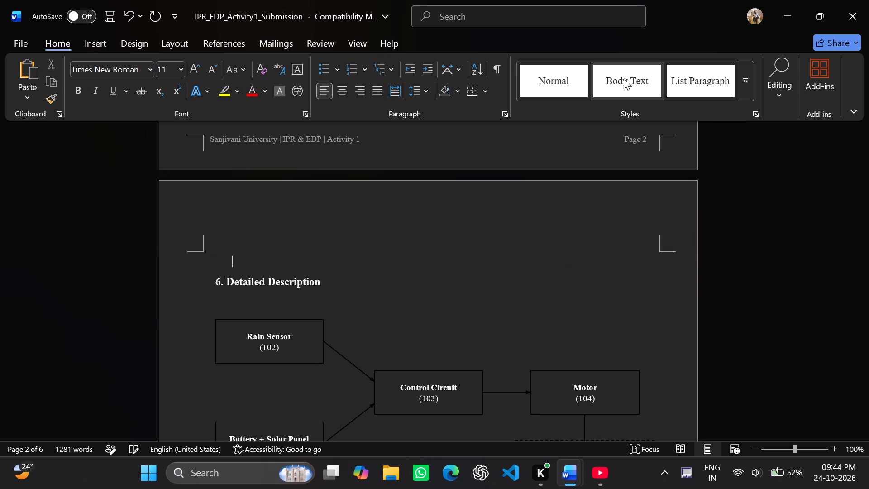
pyautogui.click(692, 76)
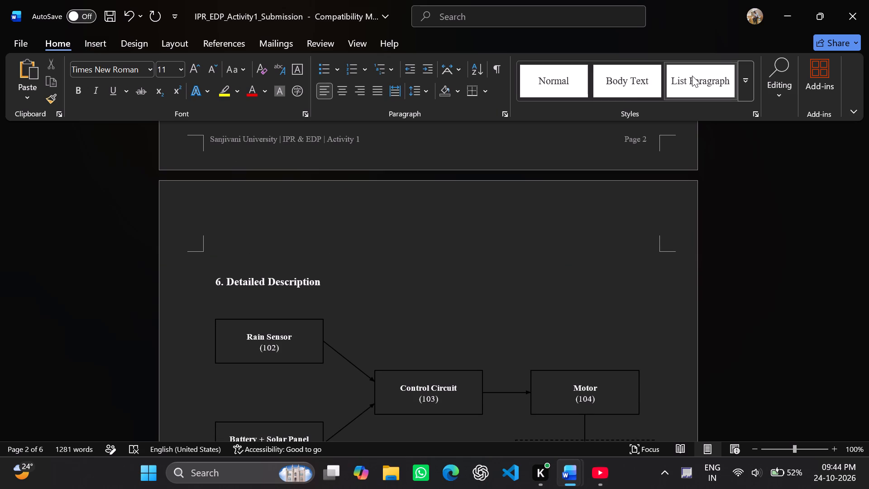
pyautogui.click(553, 86)
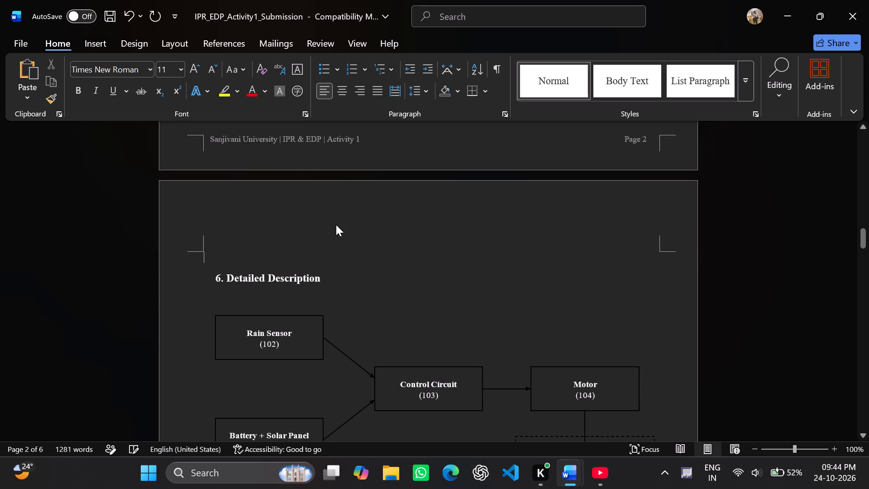
pyautogui.click(336, 225)
# Remove the empty space between the "6. Detailed Description" heading and the block diagram.
pyautogui.scroll(-1, 336, 225)
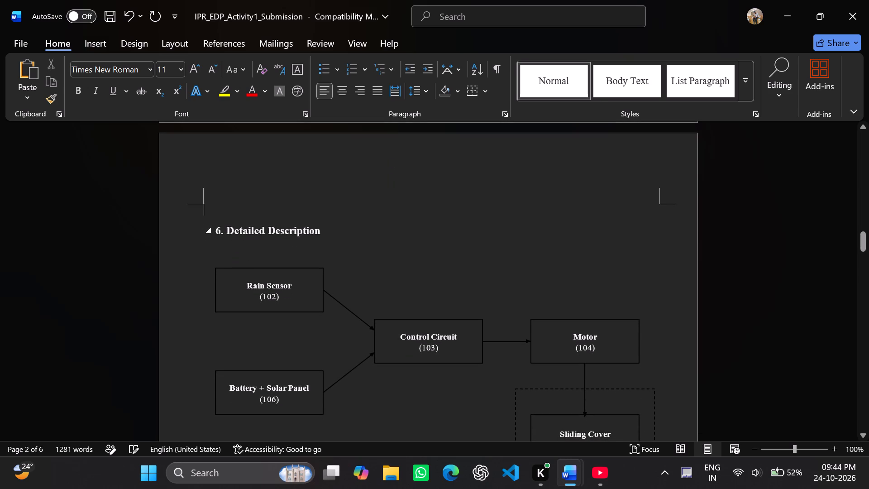
pyautogui.click(272, 258)
pyautogui.press('BackSpace')
pyautogui.press('BackSpace')
pyautogui.press('BackSpace')
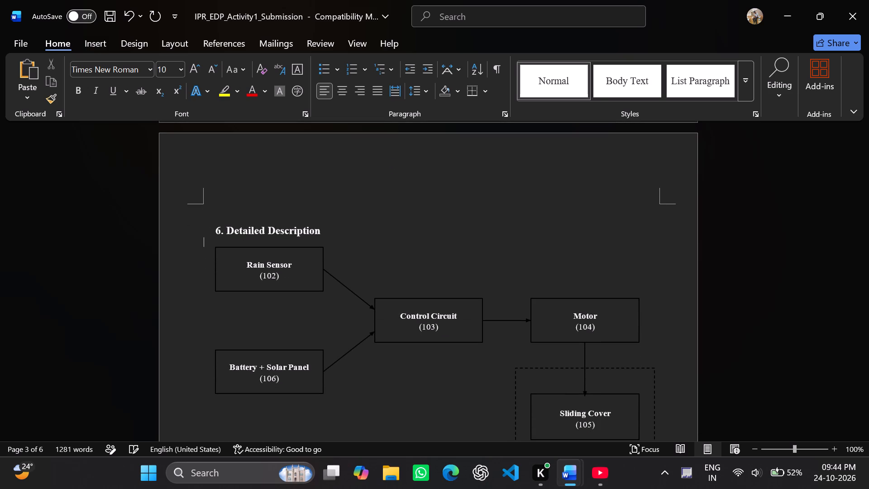
# Review the page layout from the block diagram and Fig. 1 caption through the parts and working lists to the Claims section.
pyautogui.scroll(-1, 349, 307)
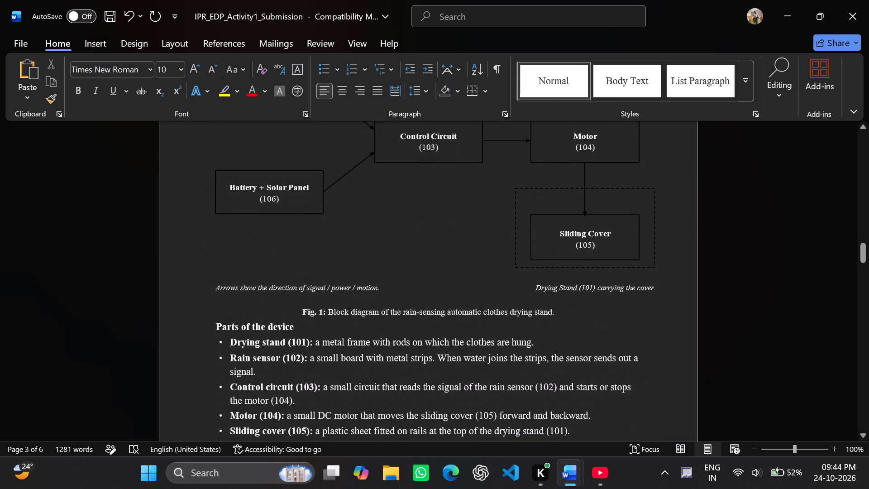
pyautogui.scroll(1, 349, 307)
pyautogui.click(542, 236)
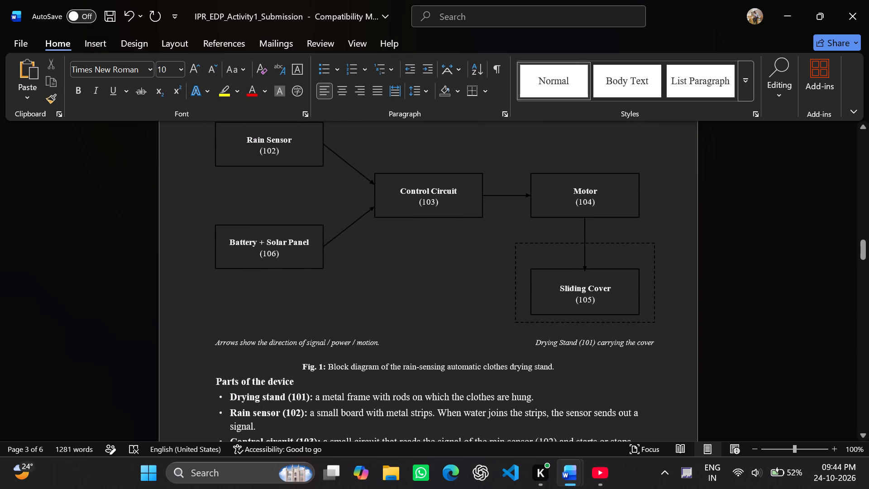
pyautogui.click(542, 241)
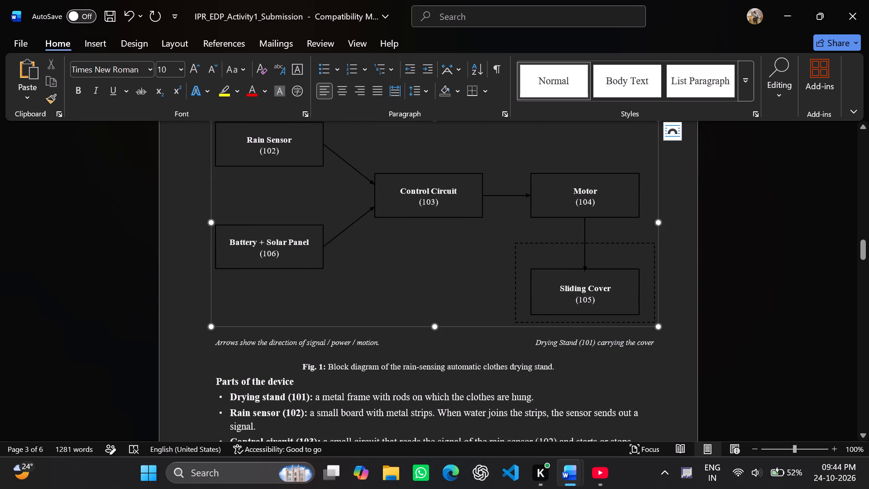
pyautogui.click(548, 241)
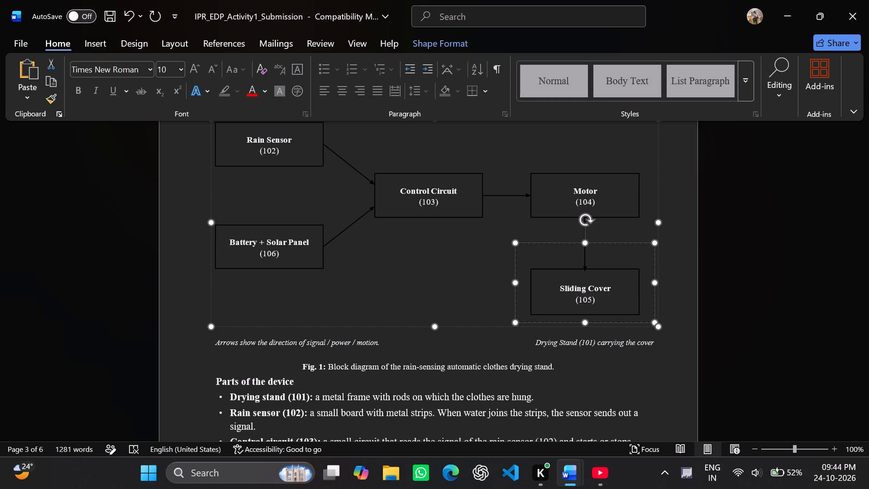
pyautogui.click(272, 356)
pyautogui.scroll(-3, 272, 356)
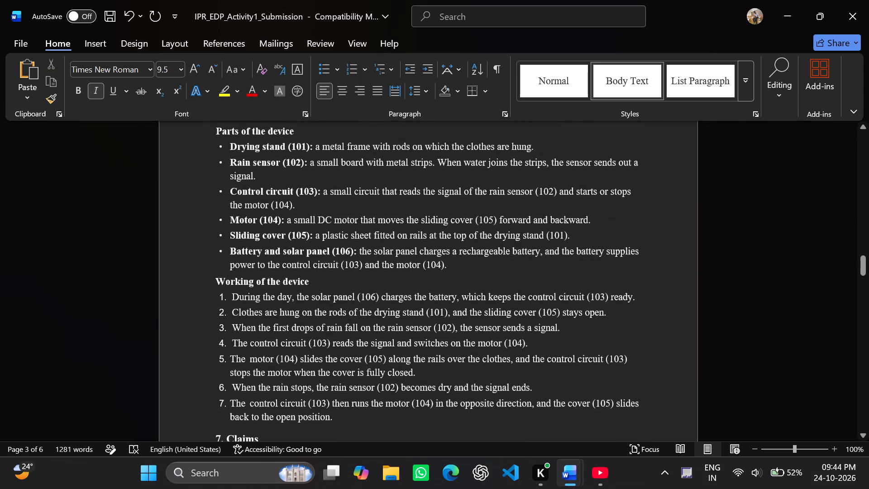
pyautogui.scroll(-2, 272, 356)
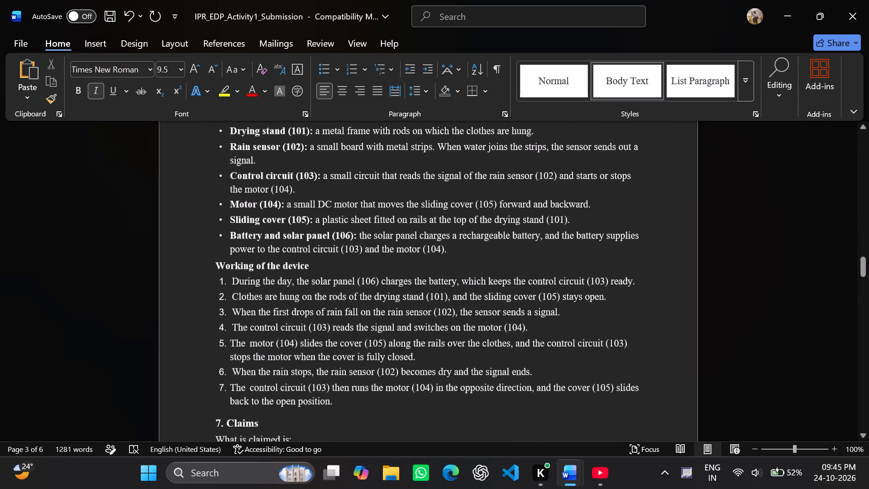
pyautogui.scroll(-2, 272, 356)
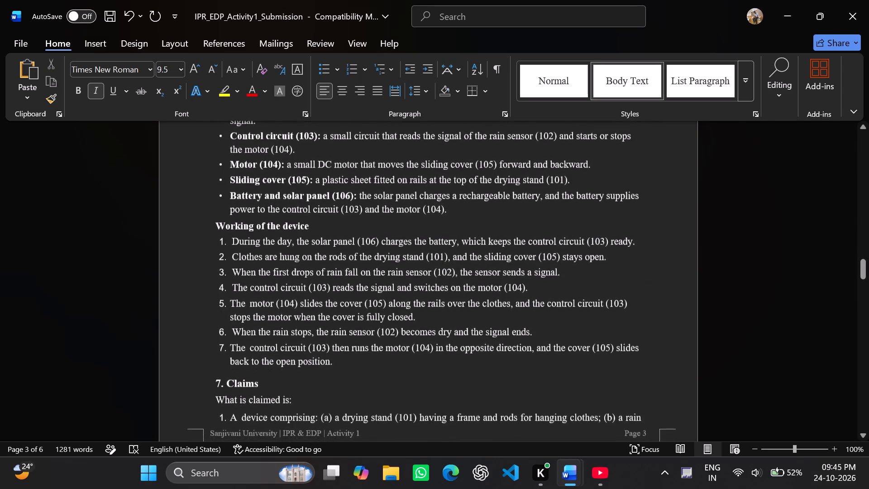
pyautogui.scroll(-1, 272, 356)
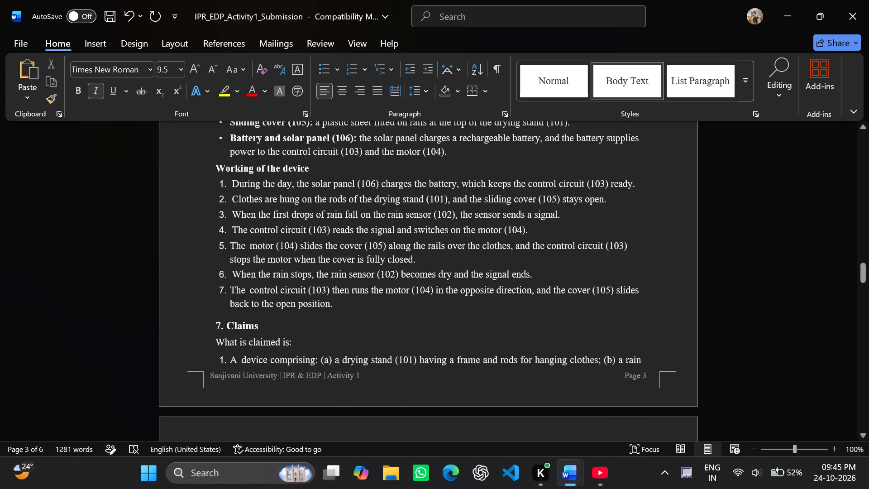
# Insert empty lines after item 7 of "Working of the device" so that the "7. Claims" section starts on page 4.
pyautogui.click(341, 304)
pyautogui.press('Return')
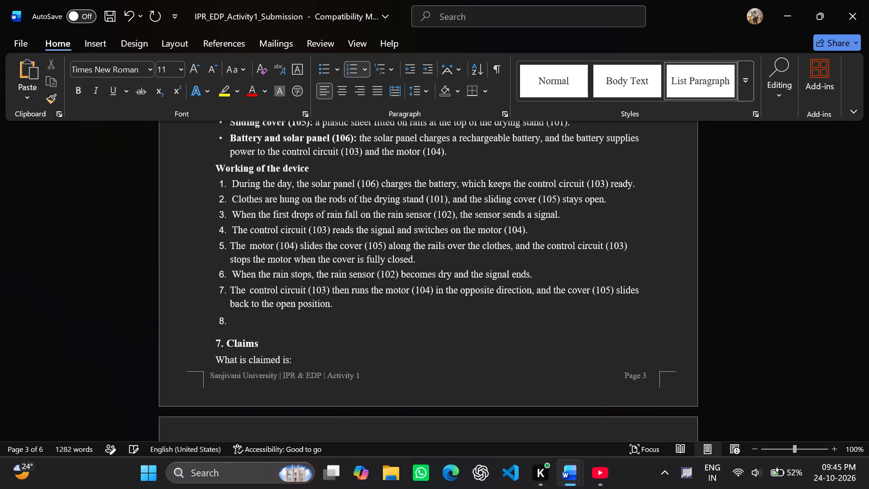
pyautogui.press('Return')
pyautogui.press('Return')
pyautogui.press('Return')
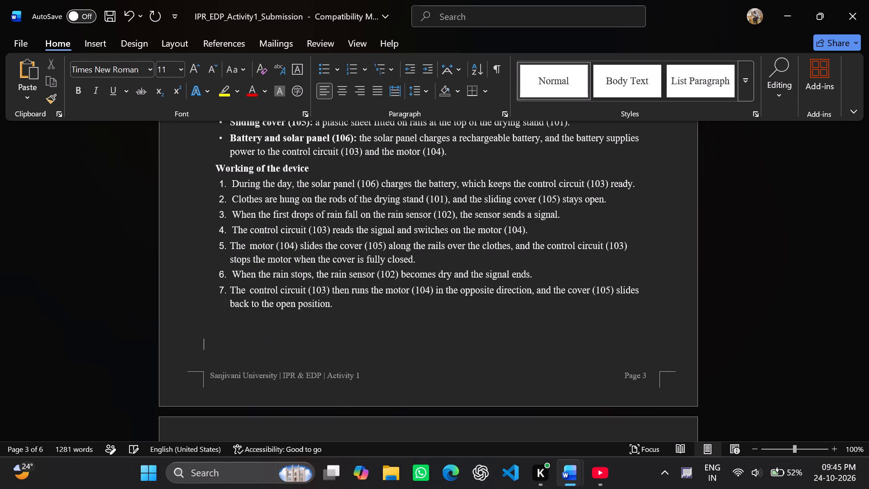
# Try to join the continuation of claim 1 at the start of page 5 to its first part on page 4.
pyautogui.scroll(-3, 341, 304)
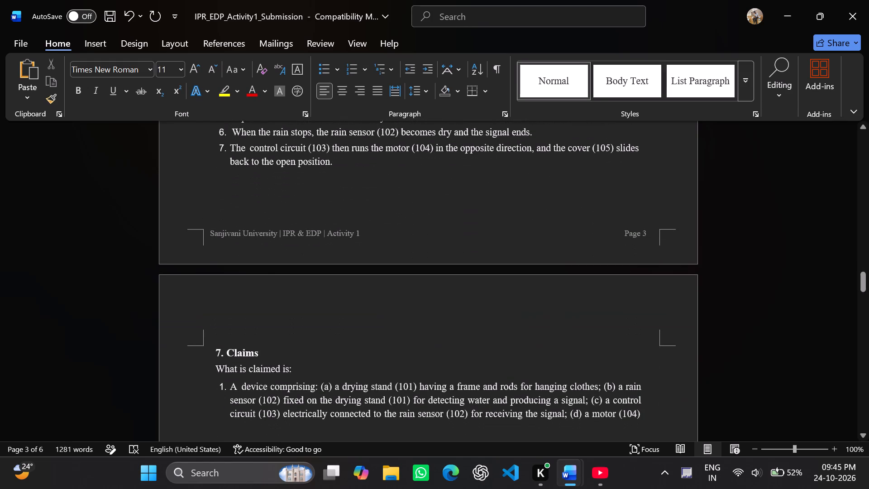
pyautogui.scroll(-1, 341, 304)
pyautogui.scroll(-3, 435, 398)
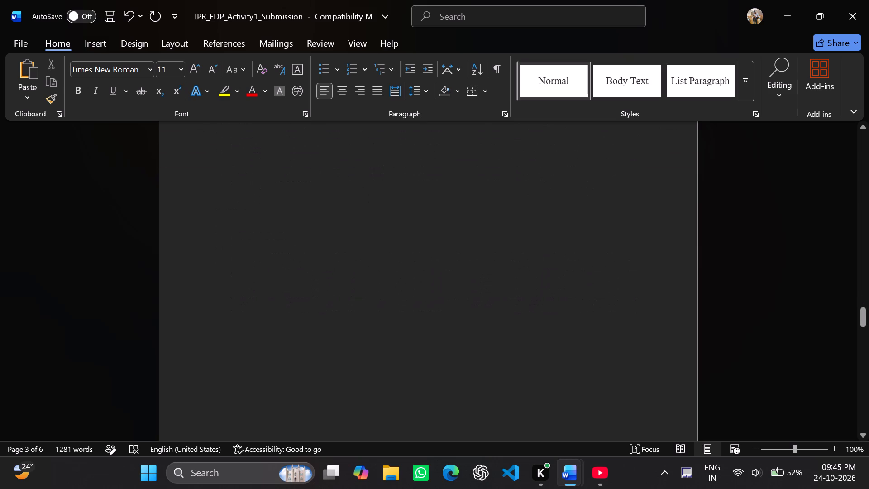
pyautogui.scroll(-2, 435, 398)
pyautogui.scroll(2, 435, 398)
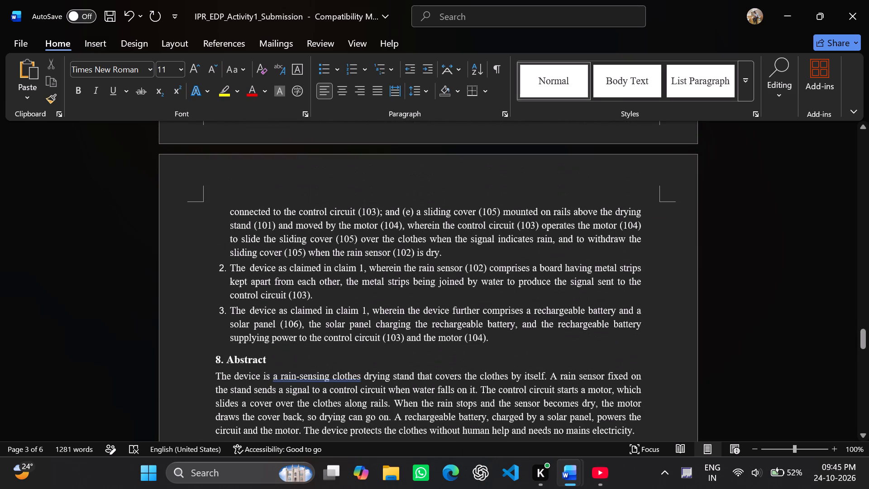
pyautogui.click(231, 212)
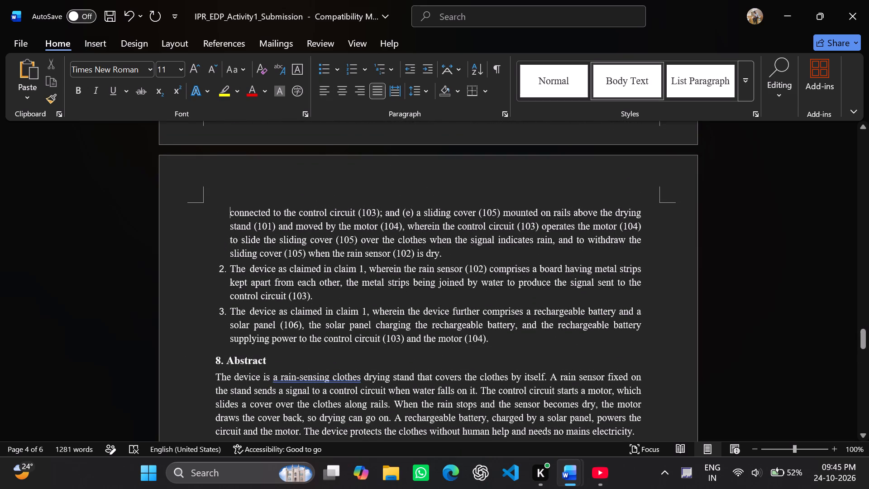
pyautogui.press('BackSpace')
# Copy the page 5 text from "connected to the control circuit (103)" through the end of the Abstract.
pyautogui.scroll(2, 231, 212)
pyautogui.scroll(-4, 231, 212)
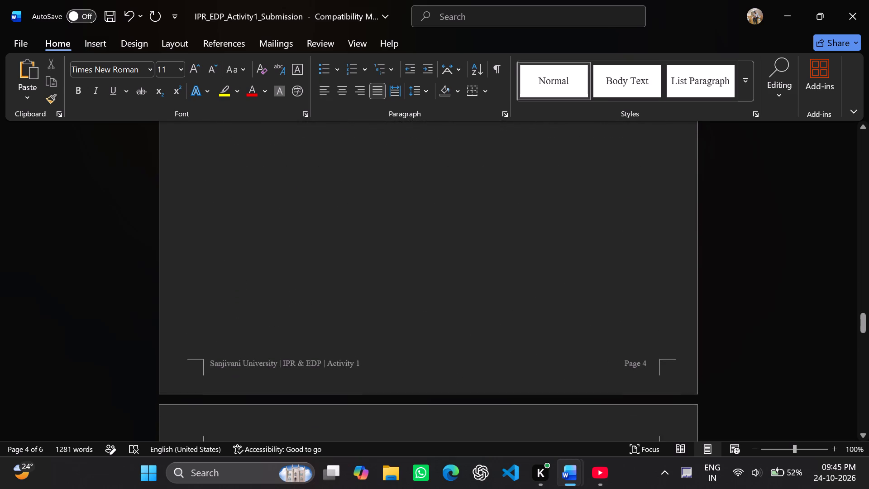
pyautogui.scroll(-1, 231, 212)
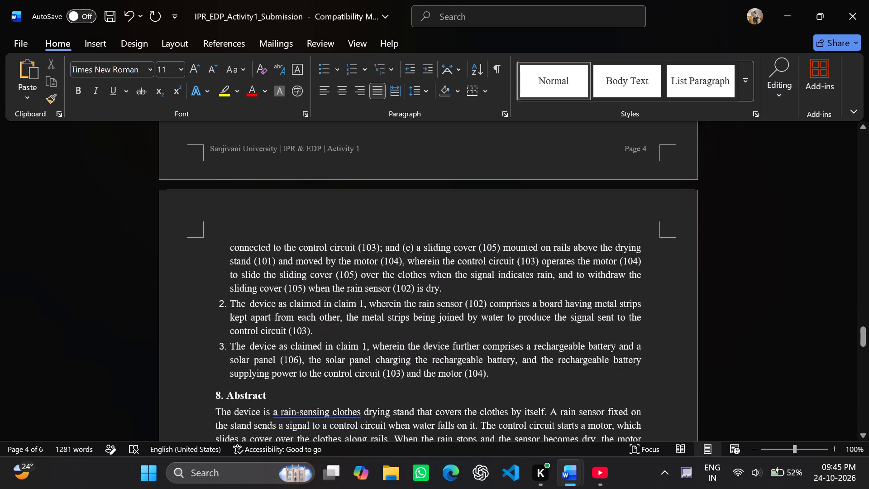
pyautogui.moveTo(228, 244); pyautogui.dragTo(559, 332)
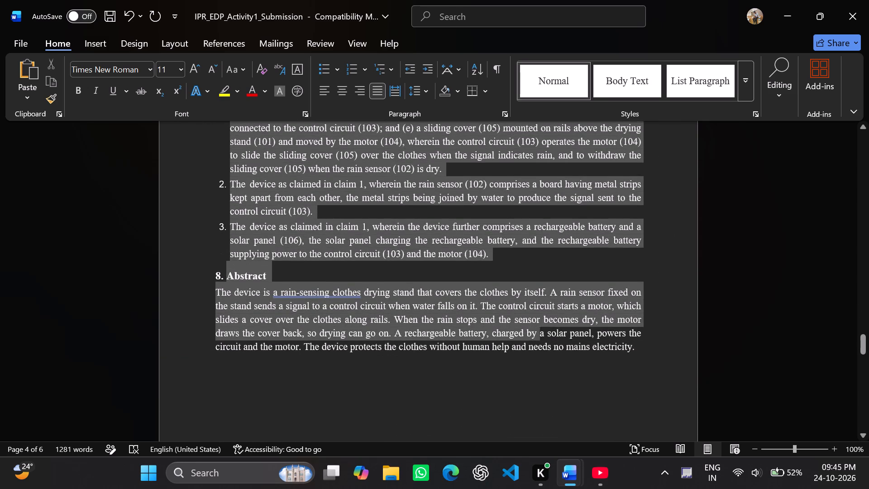
pyautogui.moveTo(559, 332); pyautogui.dragTo(635, 356)
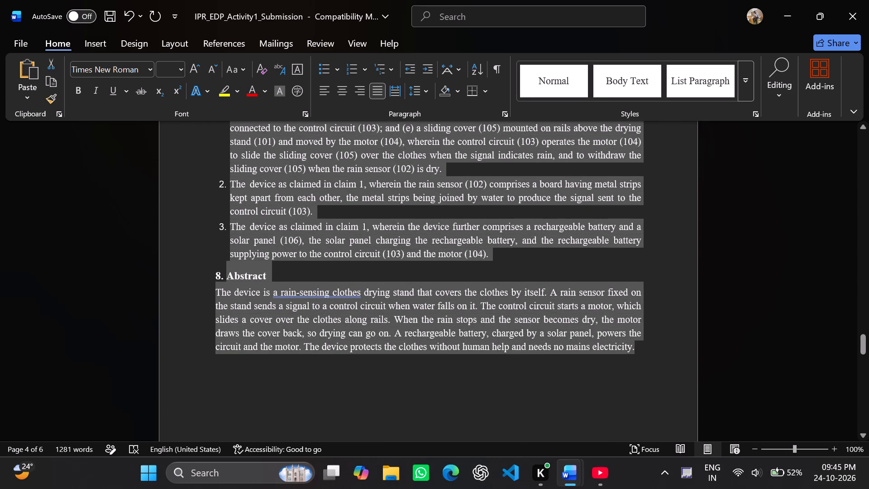
pyautogui.hotkey('ctrl', 'c')
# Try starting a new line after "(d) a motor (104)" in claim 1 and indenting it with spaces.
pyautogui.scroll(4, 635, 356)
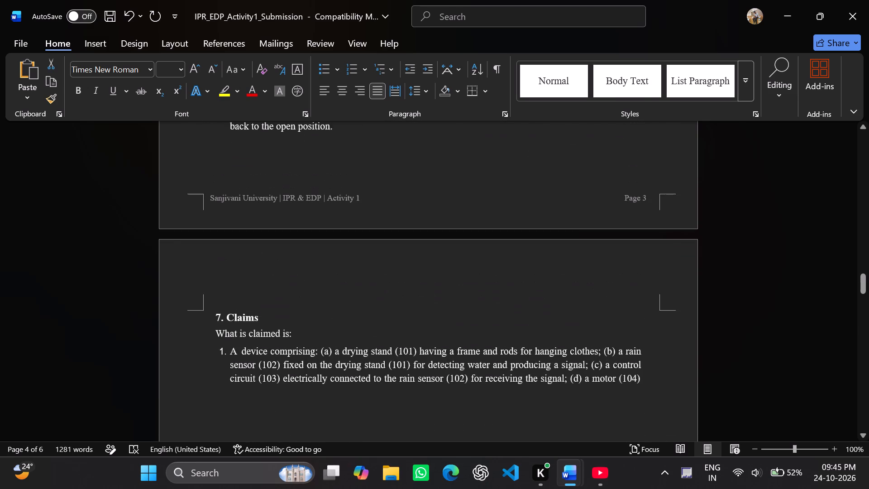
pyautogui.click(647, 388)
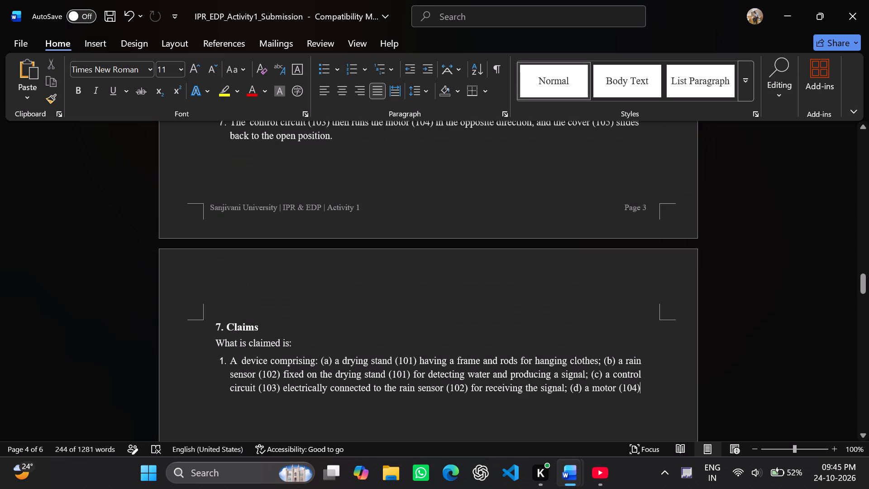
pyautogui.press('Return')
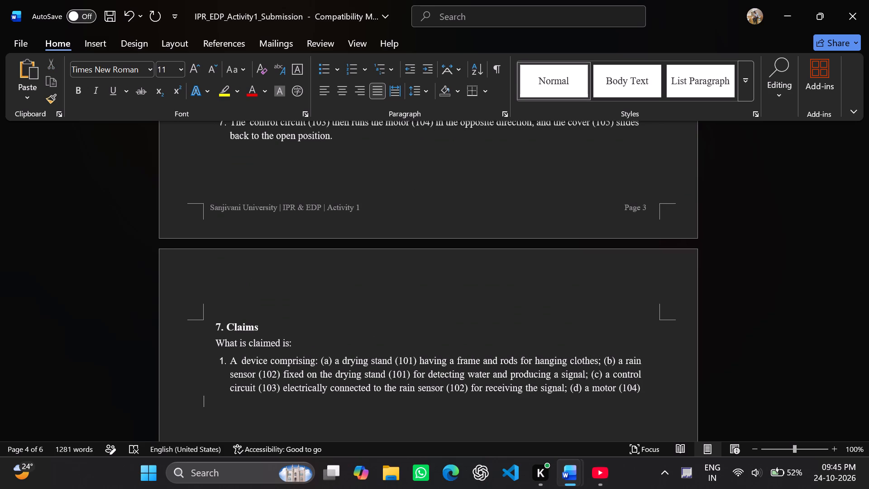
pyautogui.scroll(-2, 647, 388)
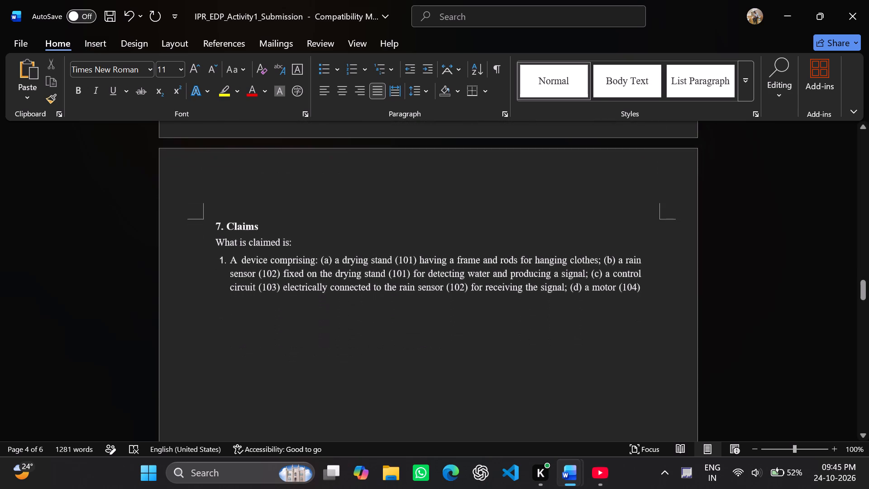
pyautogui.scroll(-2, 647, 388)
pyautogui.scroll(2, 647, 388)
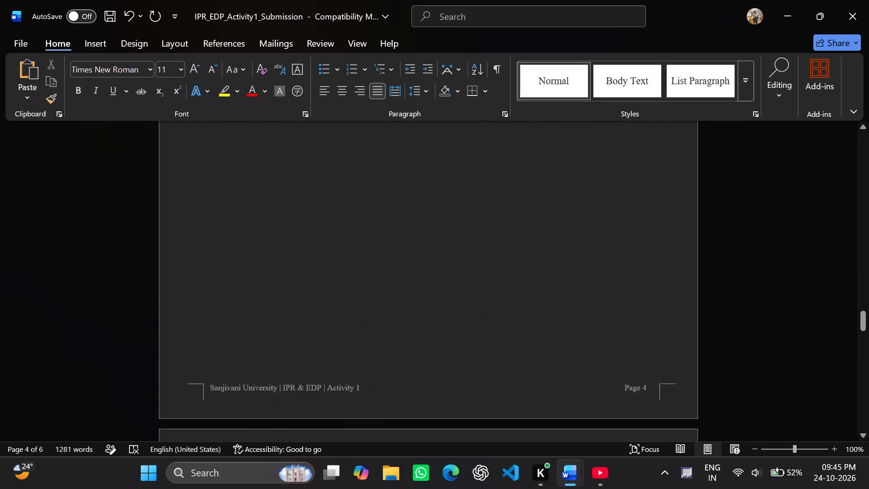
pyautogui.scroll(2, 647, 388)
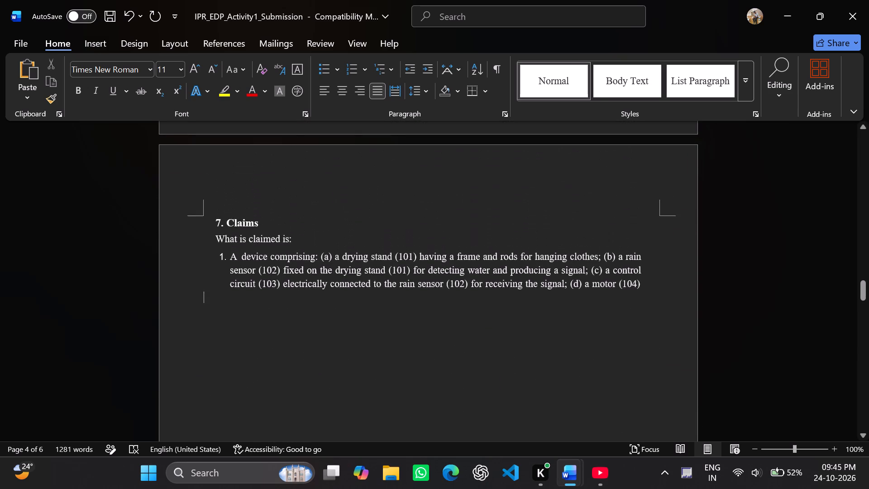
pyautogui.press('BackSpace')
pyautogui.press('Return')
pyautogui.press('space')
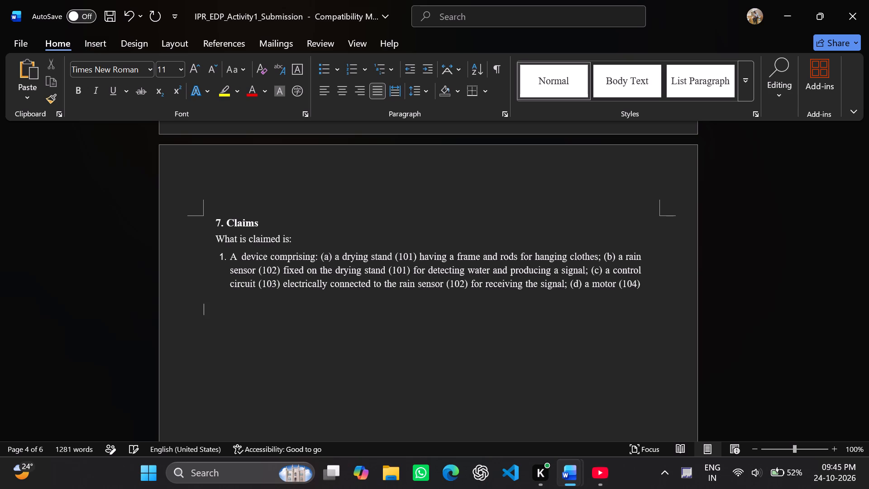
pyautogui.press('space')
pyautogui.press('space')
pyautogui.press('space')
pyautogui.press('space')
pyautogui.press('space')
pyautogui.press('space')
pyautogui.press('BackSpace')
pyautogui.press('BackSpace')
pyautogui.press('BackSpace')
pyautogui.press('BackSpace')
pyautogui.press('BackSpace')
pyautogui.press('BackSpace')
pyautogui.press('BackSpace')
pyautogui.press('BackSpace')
# Start a left-aligned line after "(d) a motor (104)" on page 4 and paste the copied claims and abstract text there.
pyautogui.click(330, 94)
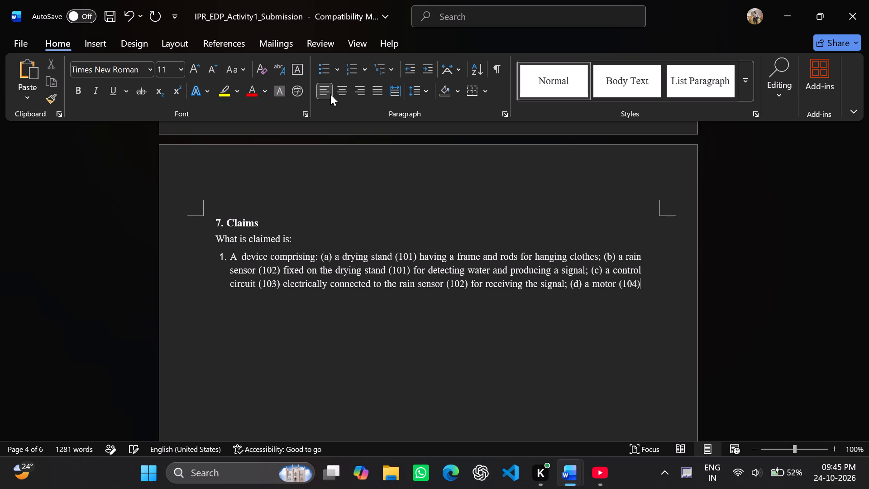
pyautogui.press('Return')
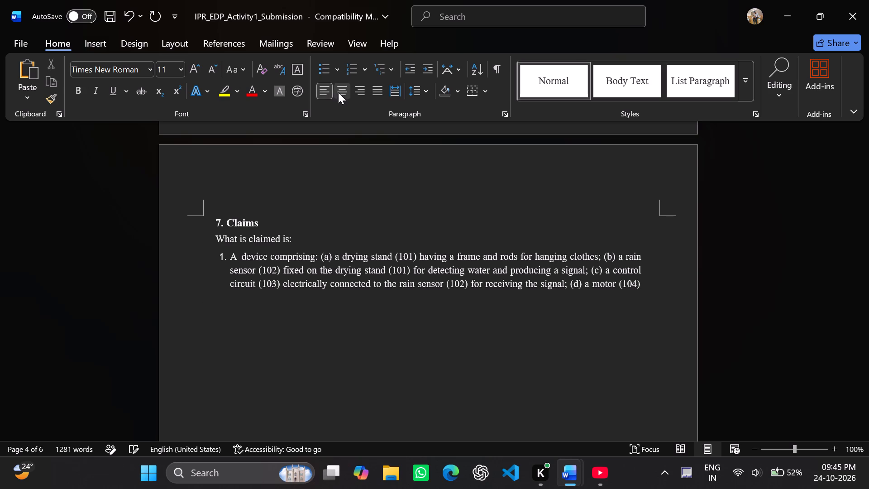
pyautogui.click(341, 93)
pyautogui.click(355, 92)
pyautogui.moveTo(312, 89); pyautogui.dragTo(324, 91)
pyautogui.click(324, 91)
pyautogui.hotkey('ctrl', 'v')
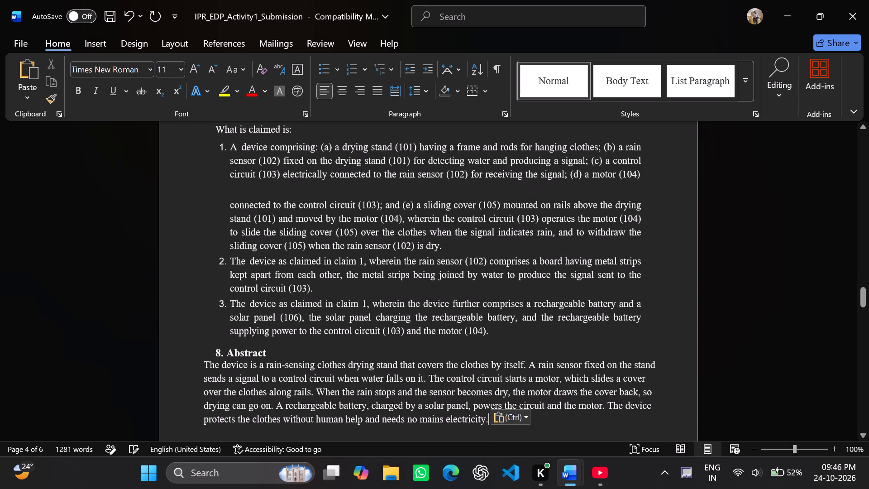
# Delete the empty line between "(d) a motor (104)" and "connected to the control circuit (103)" in claim 1.
pyautogui.click(271, 186)
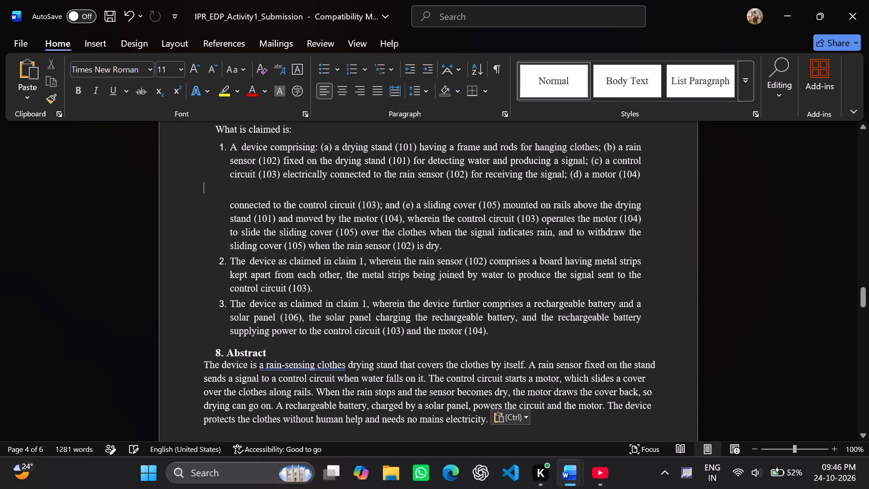
pyautogui.press('BackSpace')
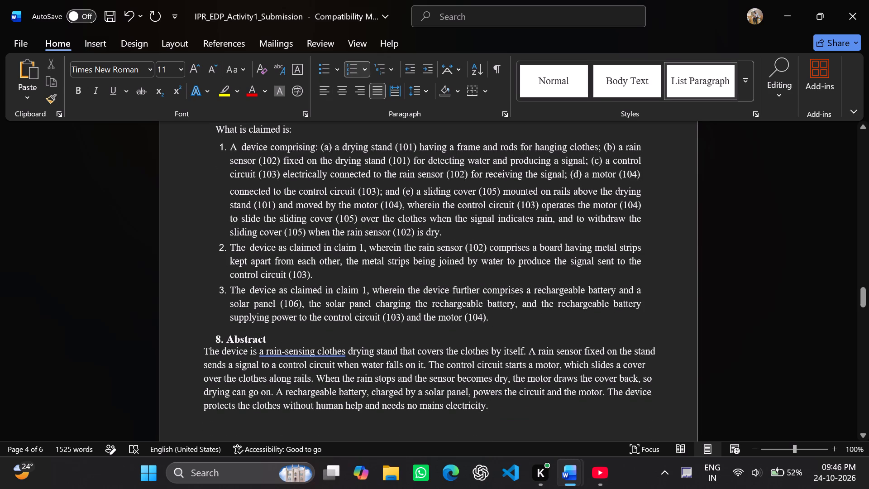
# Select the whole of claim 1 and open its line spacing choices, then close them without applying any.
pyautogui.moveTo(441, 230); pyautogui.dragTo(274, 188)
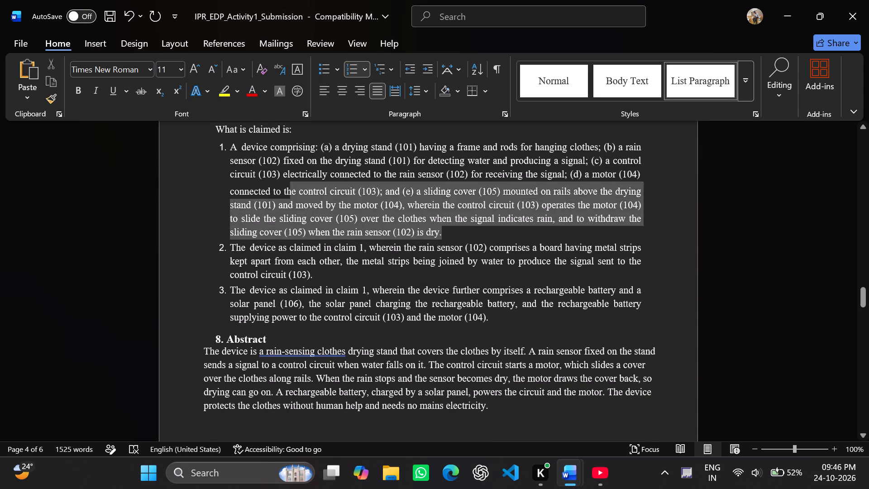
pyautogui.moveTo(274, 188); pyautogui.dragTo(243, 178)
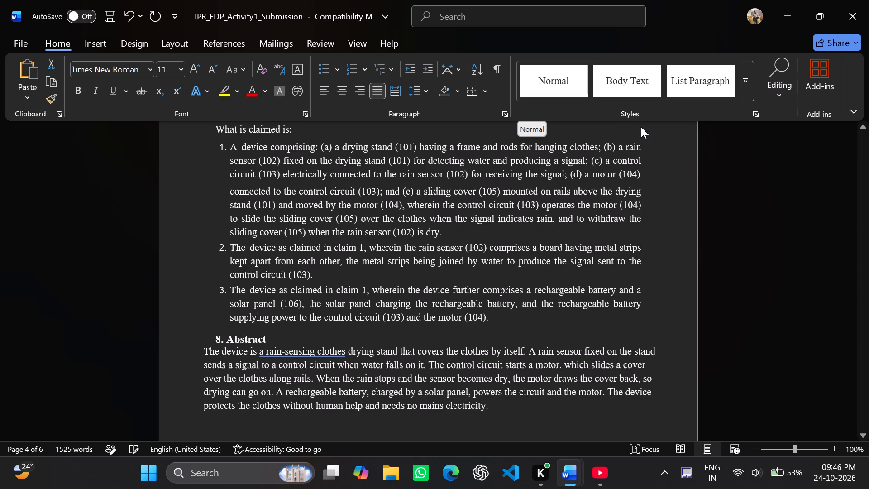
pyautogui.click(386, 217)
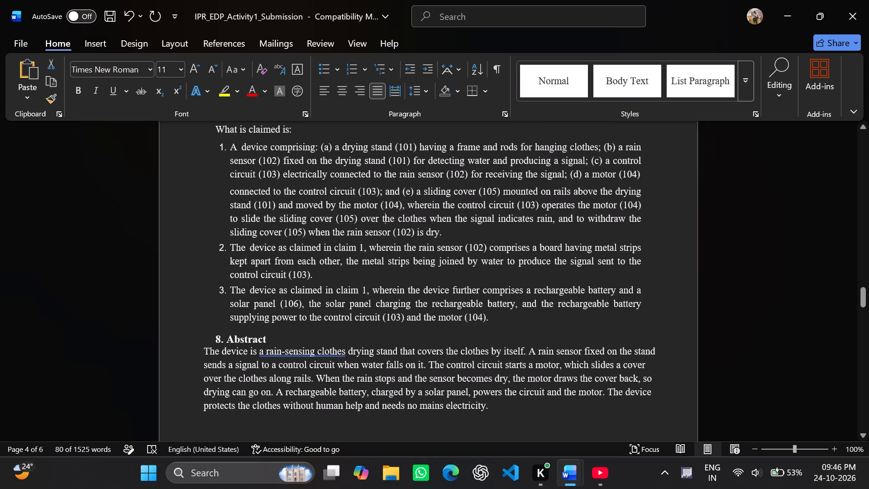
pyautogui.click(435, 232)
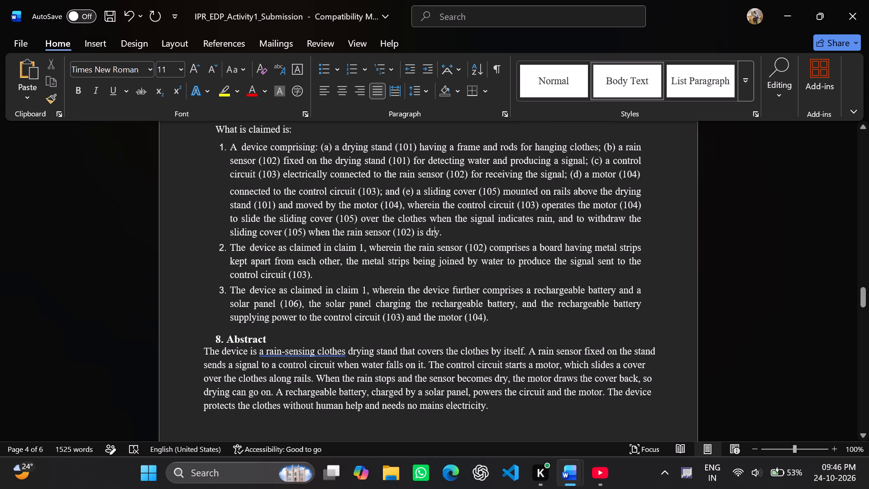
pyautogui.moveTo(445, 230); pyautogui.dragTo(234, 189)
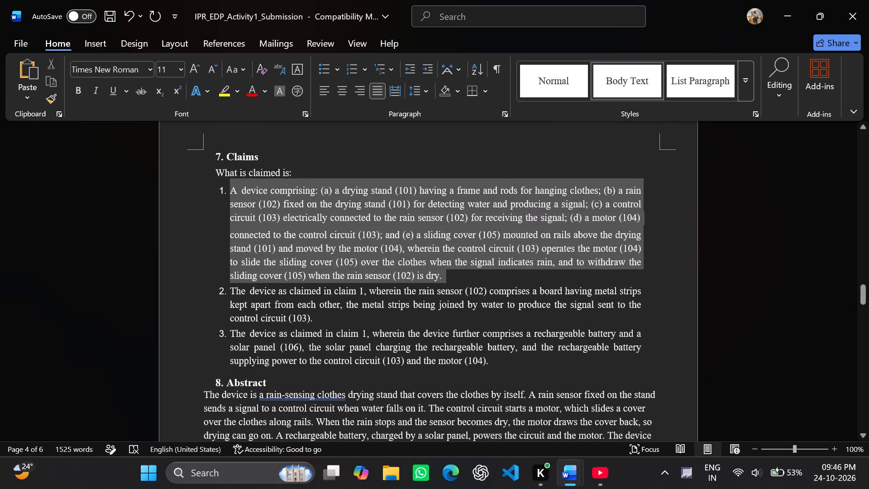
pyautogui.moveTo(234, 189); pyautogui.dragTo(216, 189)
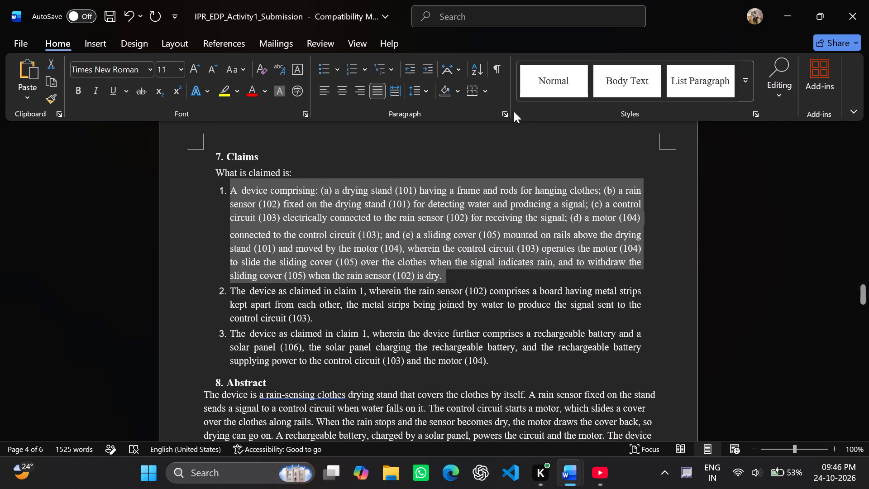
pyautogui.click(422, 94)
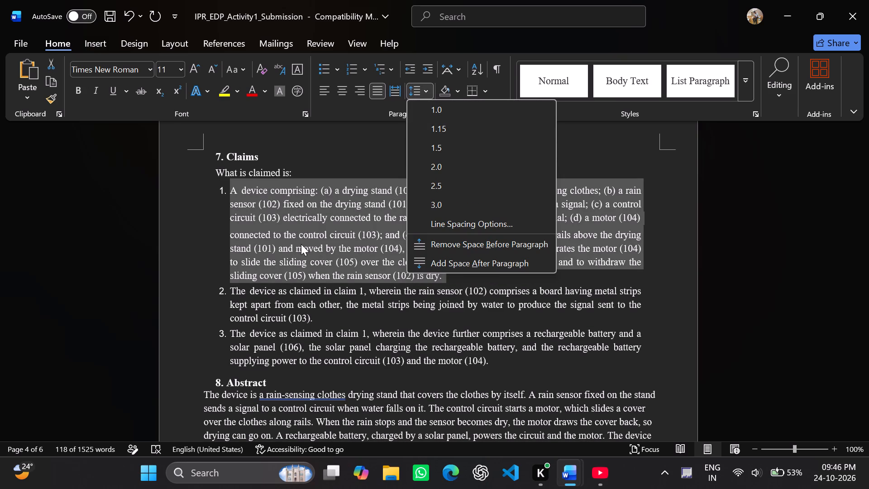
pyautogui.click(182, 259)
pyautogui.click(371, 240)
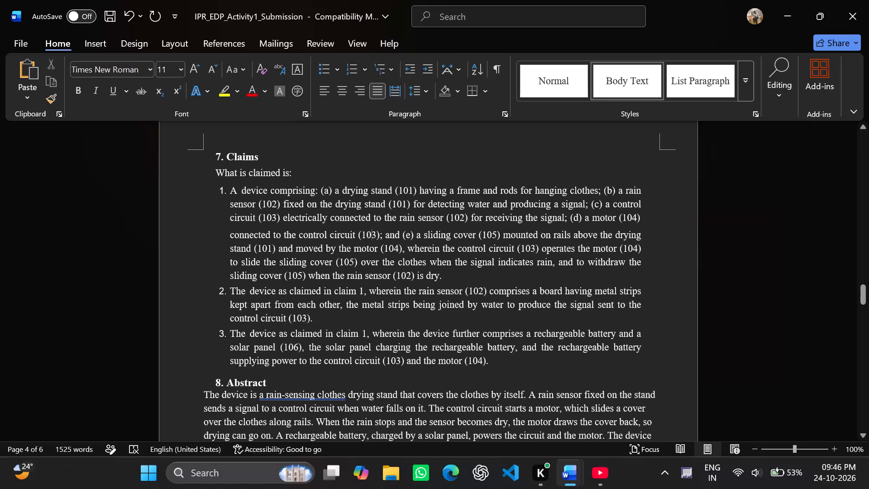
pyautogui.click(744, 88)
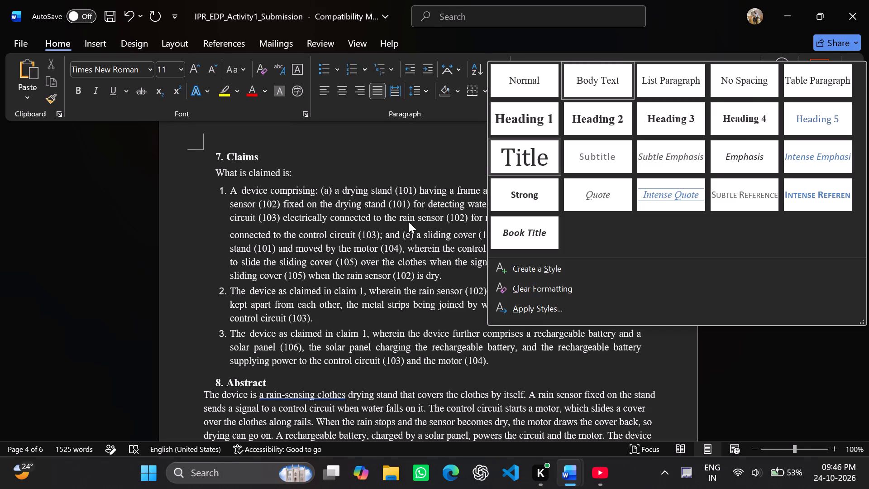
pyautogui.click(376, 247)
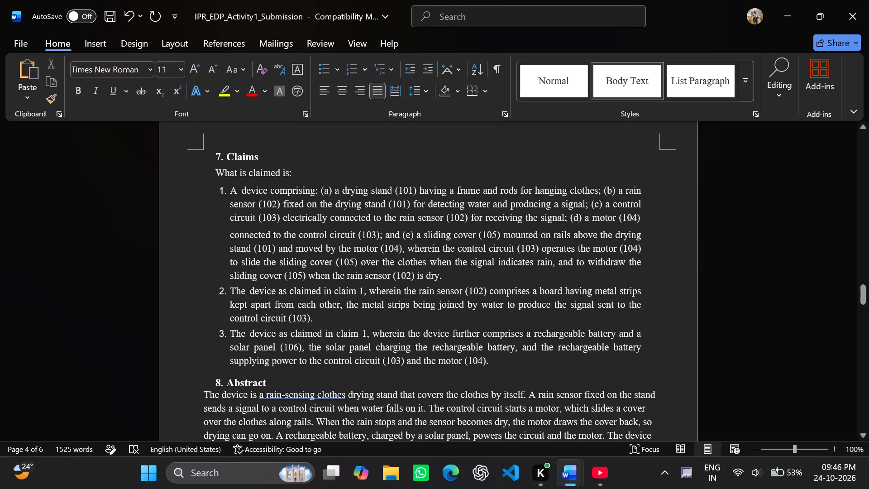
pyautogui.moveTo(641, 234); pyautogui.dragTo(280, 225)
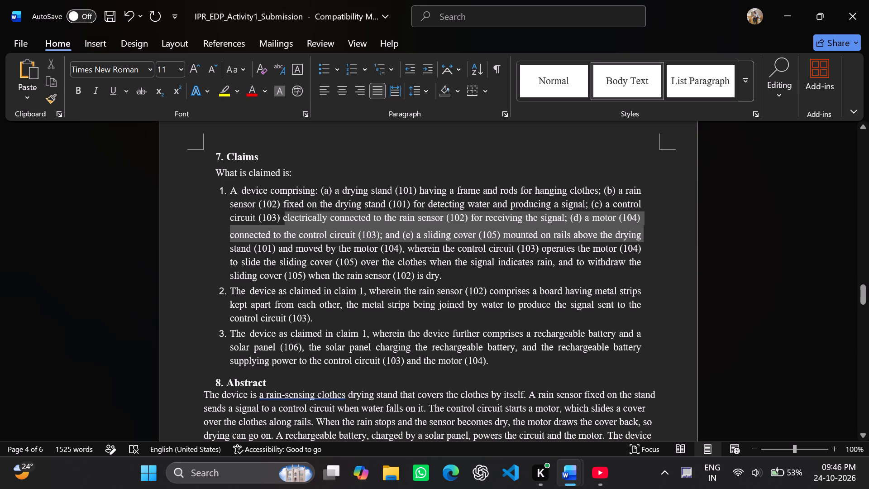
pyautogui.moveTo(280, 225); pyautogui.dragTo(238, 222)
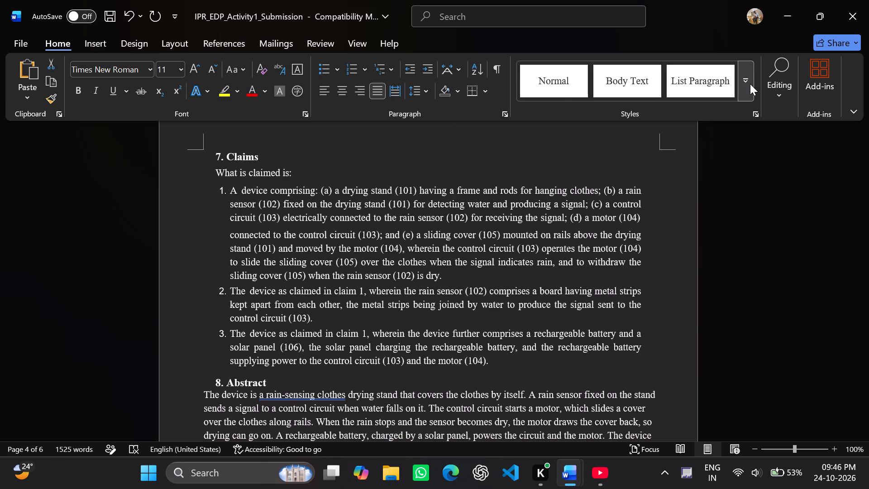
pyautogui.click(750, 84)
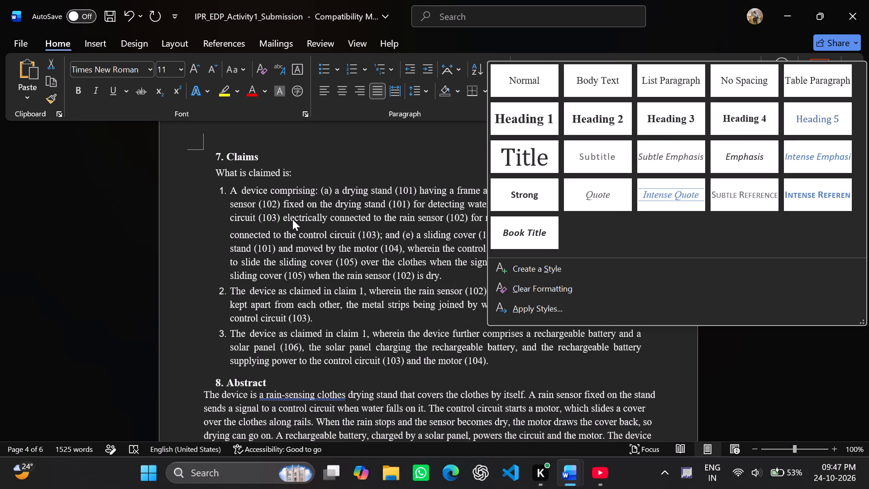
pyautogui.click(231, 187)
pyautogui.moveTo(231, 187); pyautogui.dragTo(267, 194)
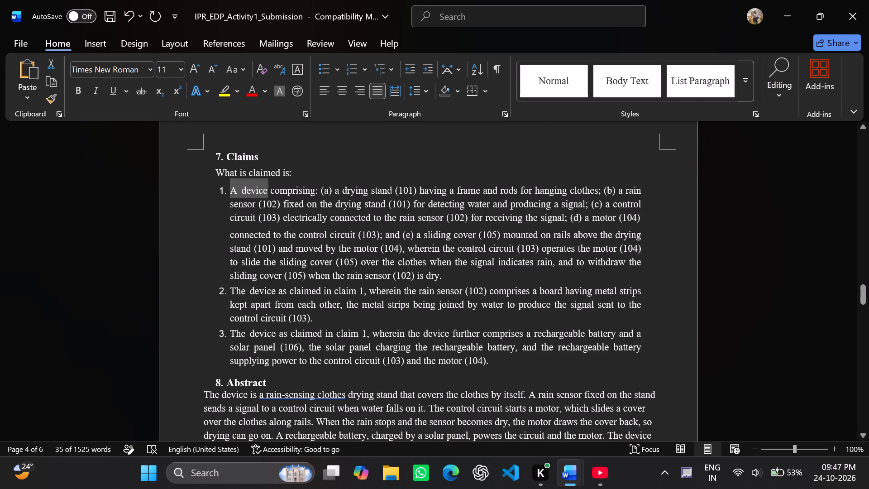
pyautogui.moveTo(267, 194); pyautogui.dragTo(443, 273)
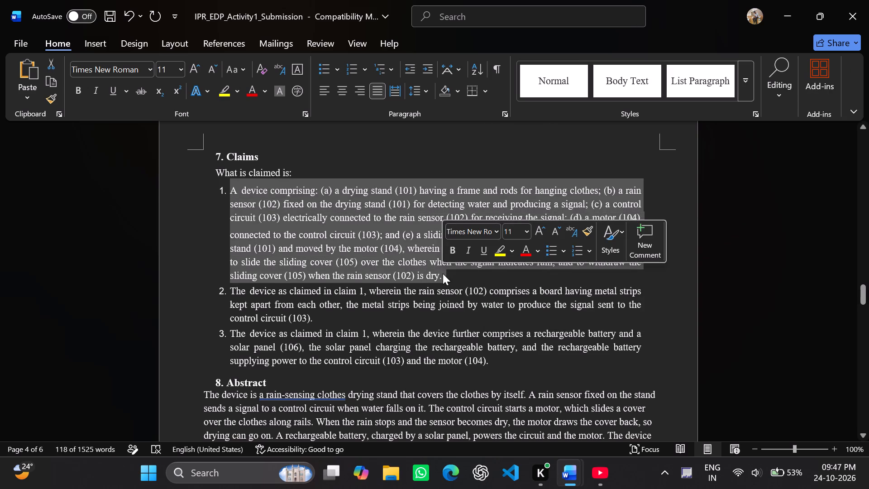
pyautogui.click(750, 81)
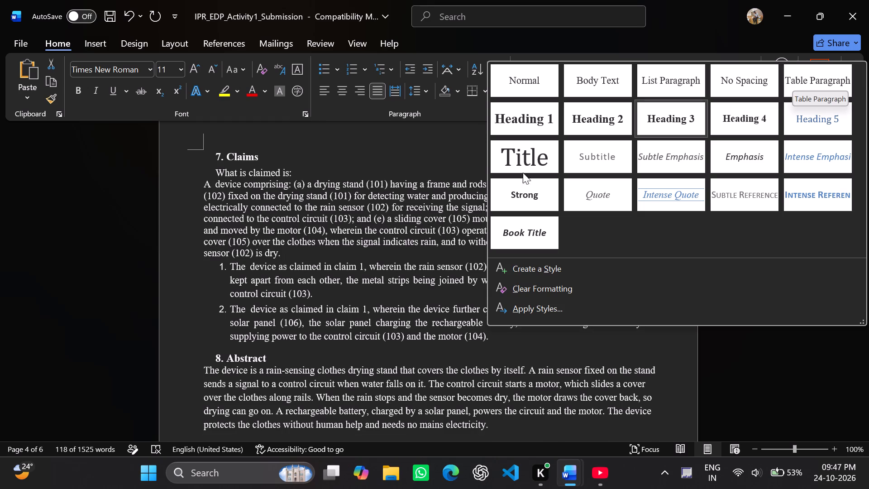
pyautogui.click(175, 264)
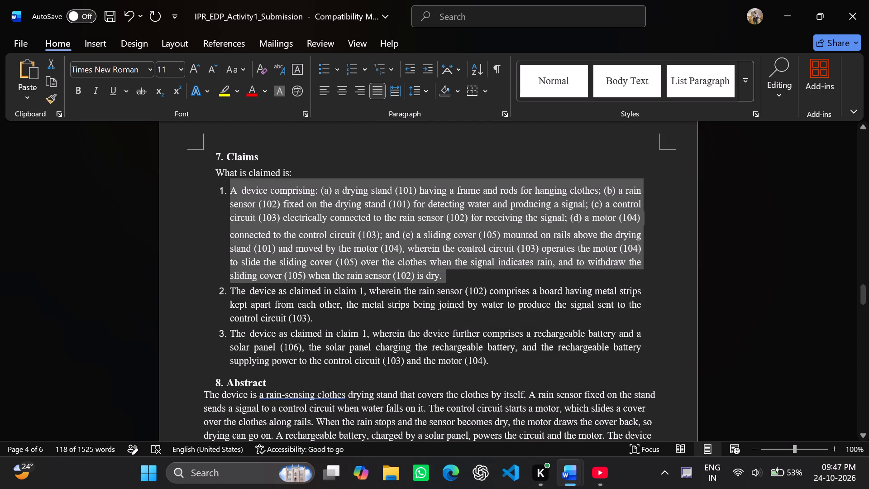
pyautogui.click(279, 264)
# Delete the duplicate claims text and the "9. Abstract" section from page 5.
pyautogui.scroll(-2, 279, 264)
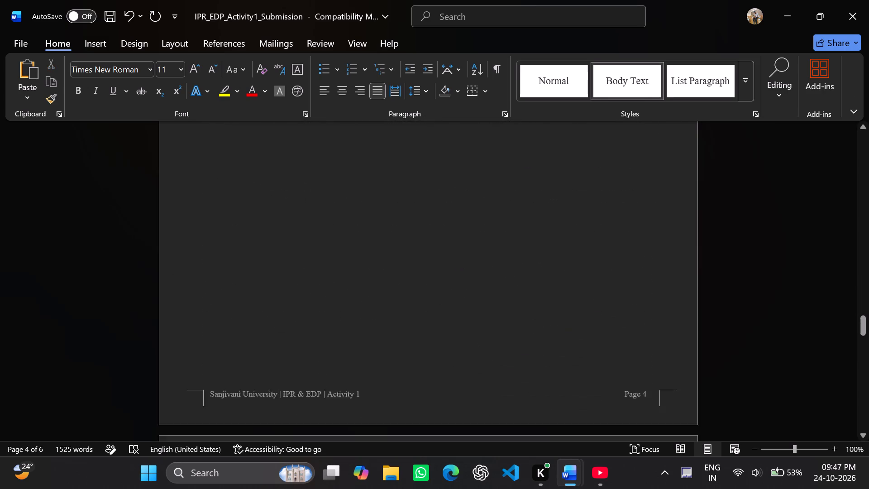
pyautogui.scroll(-2, 279, 264)
pyautogui.scroll(1, 279, 264)
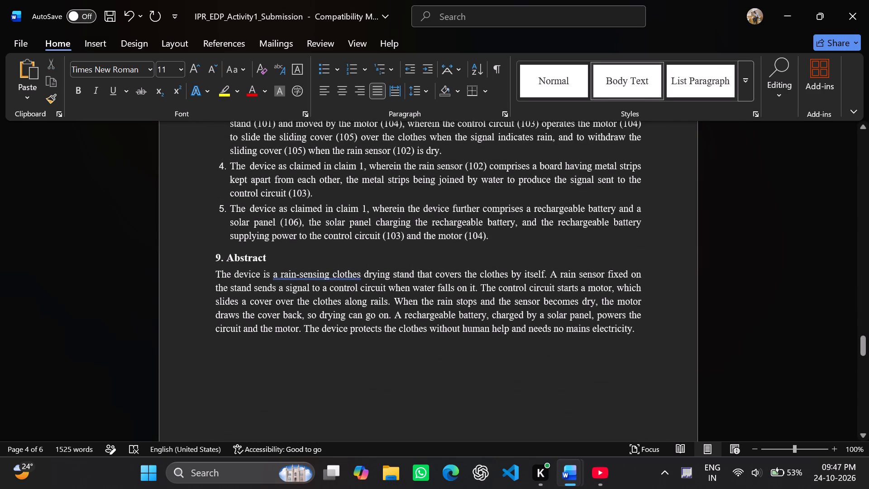
pyautogui.moveTo(633, 326); pyautogui.dragTo(274, 185)
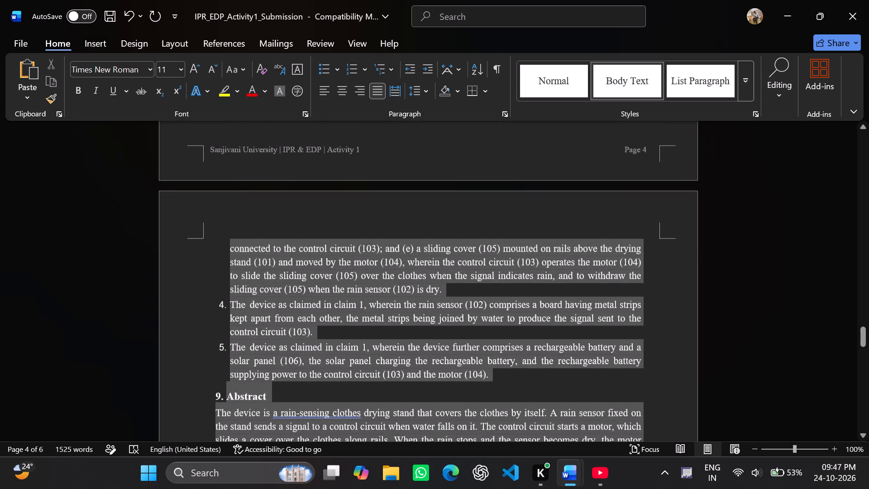
pyautogui.moveTo(274, 185); pyautogui.dragTo(241, 246)
pyautogui.press('BackSpace')
pyautogui.press('BackSpace')
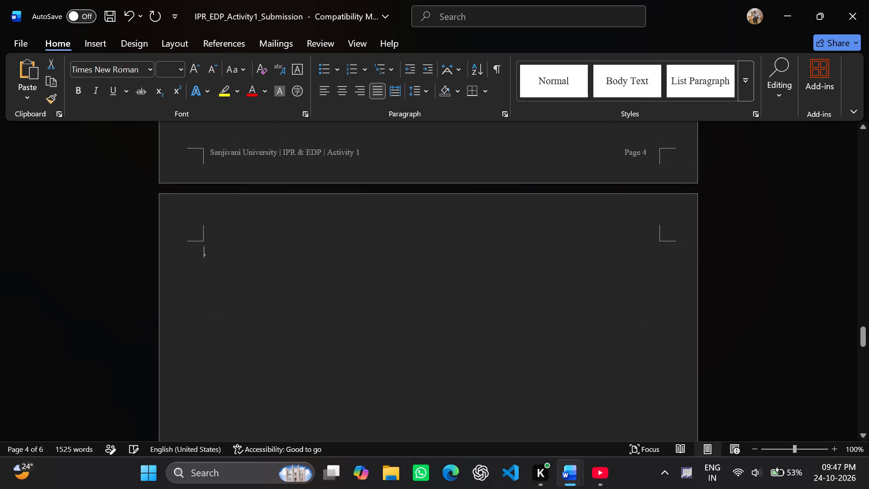
pyautogui.press('BackSpace')
pyautogui.scroll(-3, 241, 246)
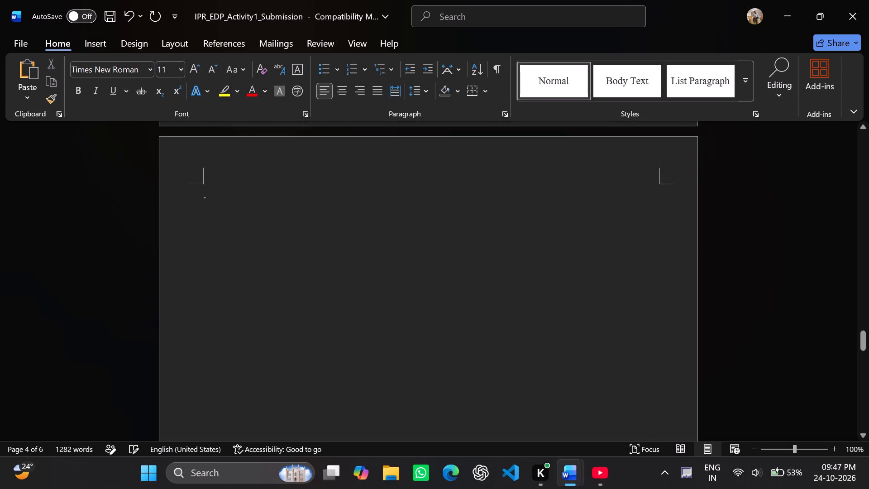
# Delete the leftover full stop at the top of page 5.
pyautogui.rightClick(241, 246)
pyautogui.press('BackSpace')
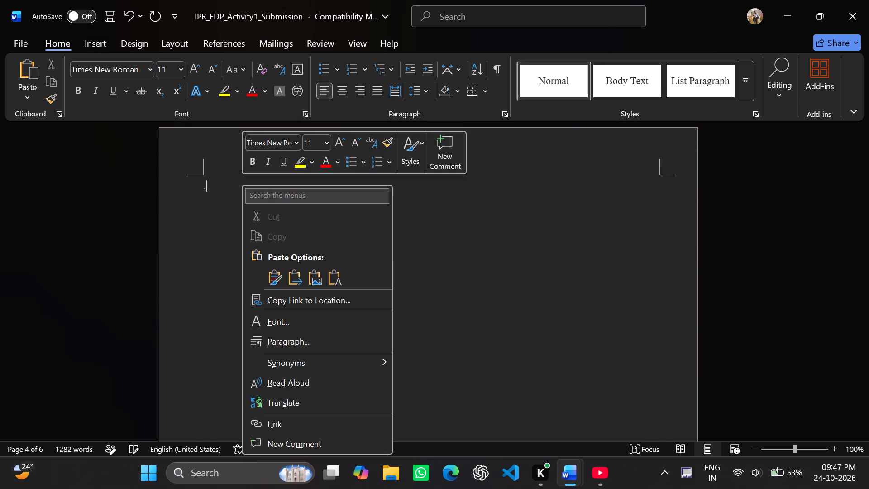
pyautogui.click(188, 201)
pyautogui.click(218, 192)
pyautogui.press('BackSpace')
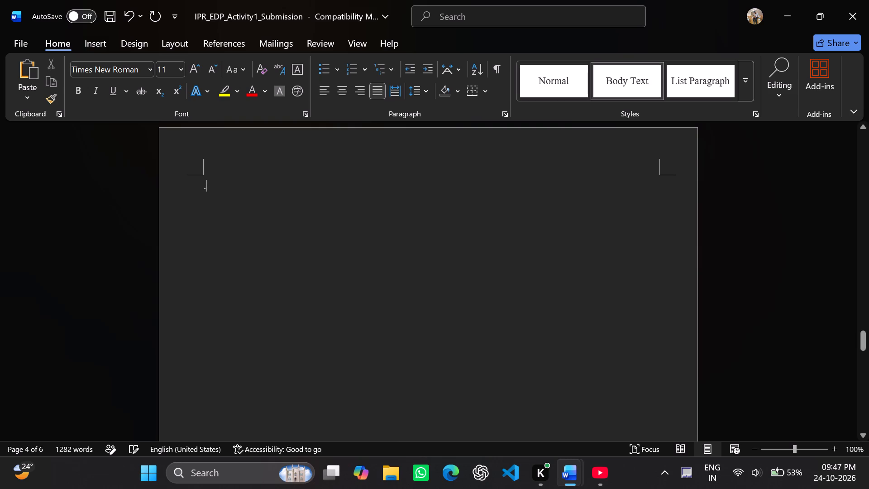
pyautogui.press('BackSpace')
pyautogui.press('BackSpace')
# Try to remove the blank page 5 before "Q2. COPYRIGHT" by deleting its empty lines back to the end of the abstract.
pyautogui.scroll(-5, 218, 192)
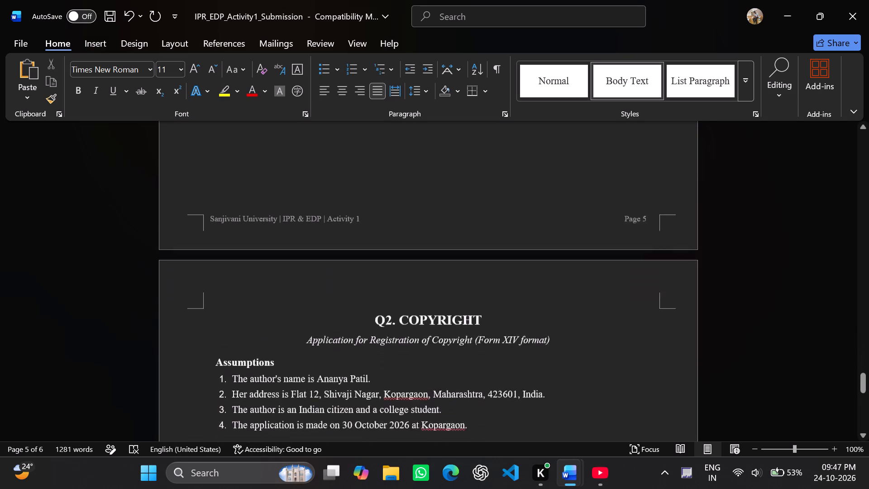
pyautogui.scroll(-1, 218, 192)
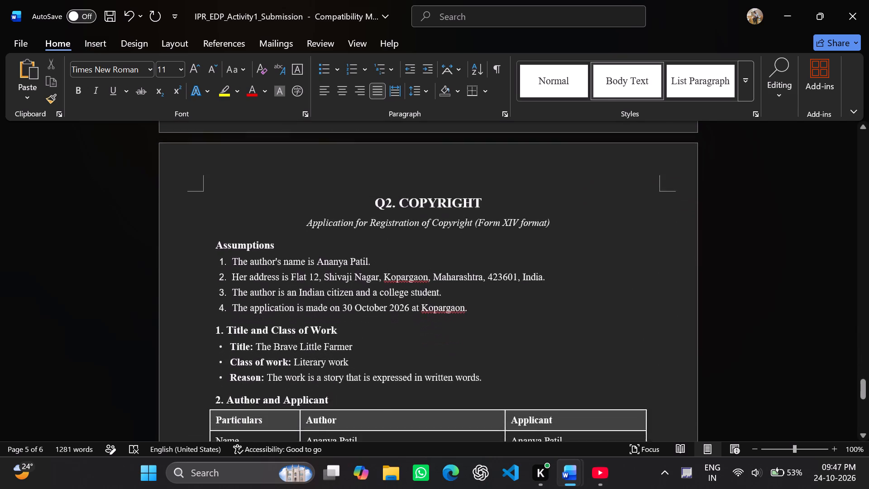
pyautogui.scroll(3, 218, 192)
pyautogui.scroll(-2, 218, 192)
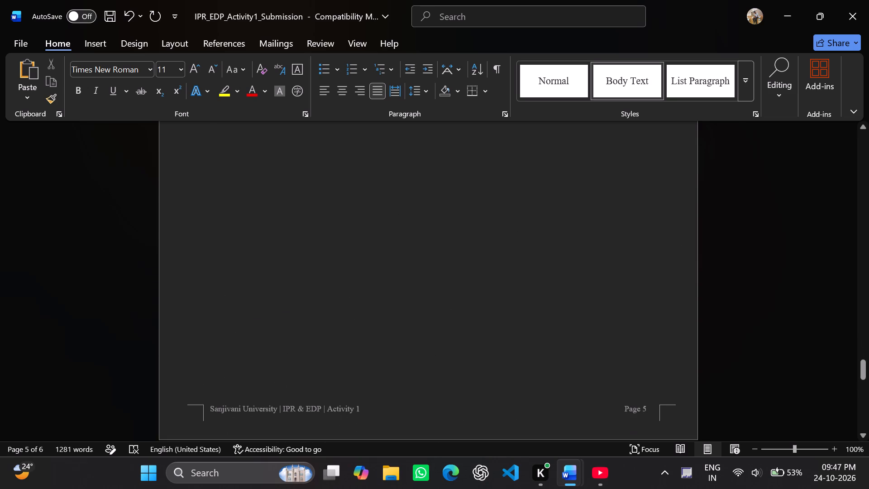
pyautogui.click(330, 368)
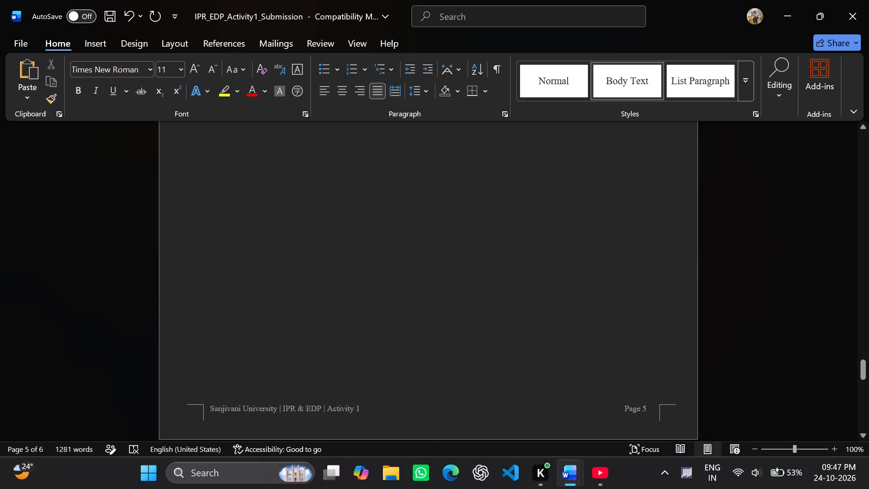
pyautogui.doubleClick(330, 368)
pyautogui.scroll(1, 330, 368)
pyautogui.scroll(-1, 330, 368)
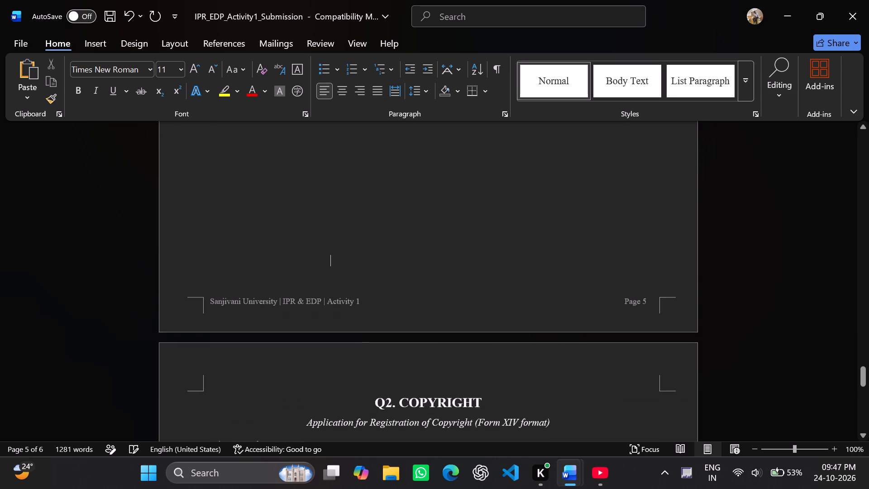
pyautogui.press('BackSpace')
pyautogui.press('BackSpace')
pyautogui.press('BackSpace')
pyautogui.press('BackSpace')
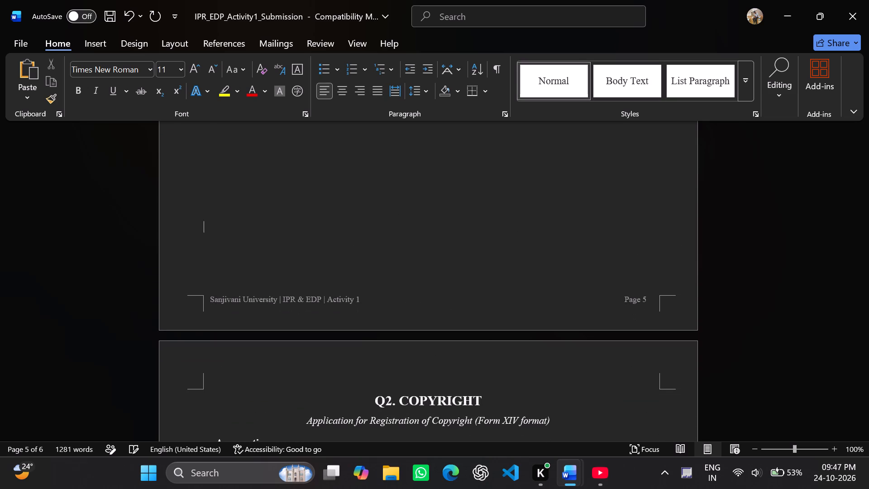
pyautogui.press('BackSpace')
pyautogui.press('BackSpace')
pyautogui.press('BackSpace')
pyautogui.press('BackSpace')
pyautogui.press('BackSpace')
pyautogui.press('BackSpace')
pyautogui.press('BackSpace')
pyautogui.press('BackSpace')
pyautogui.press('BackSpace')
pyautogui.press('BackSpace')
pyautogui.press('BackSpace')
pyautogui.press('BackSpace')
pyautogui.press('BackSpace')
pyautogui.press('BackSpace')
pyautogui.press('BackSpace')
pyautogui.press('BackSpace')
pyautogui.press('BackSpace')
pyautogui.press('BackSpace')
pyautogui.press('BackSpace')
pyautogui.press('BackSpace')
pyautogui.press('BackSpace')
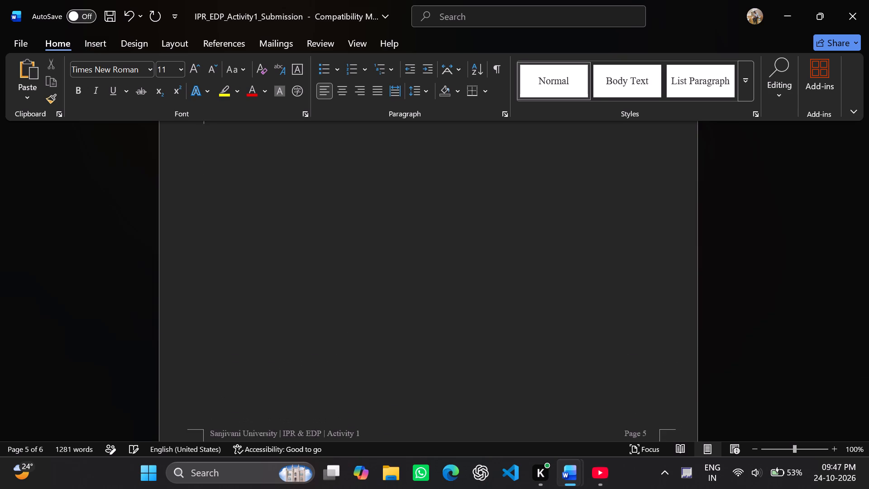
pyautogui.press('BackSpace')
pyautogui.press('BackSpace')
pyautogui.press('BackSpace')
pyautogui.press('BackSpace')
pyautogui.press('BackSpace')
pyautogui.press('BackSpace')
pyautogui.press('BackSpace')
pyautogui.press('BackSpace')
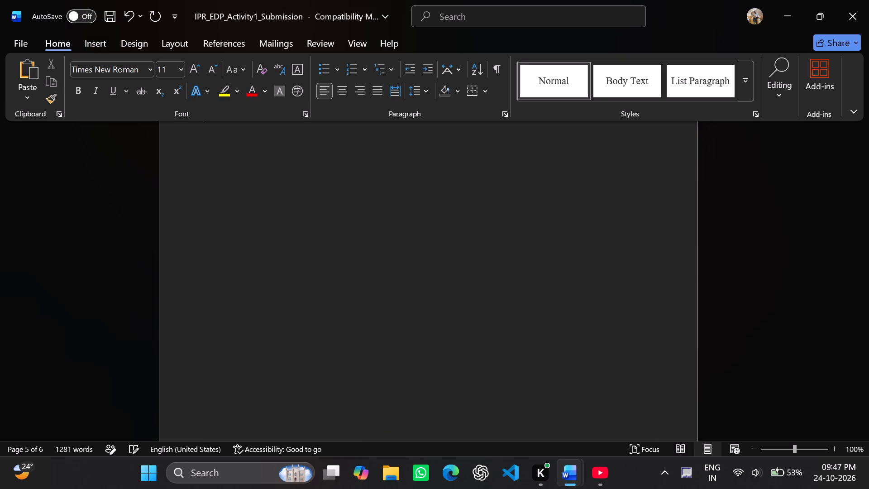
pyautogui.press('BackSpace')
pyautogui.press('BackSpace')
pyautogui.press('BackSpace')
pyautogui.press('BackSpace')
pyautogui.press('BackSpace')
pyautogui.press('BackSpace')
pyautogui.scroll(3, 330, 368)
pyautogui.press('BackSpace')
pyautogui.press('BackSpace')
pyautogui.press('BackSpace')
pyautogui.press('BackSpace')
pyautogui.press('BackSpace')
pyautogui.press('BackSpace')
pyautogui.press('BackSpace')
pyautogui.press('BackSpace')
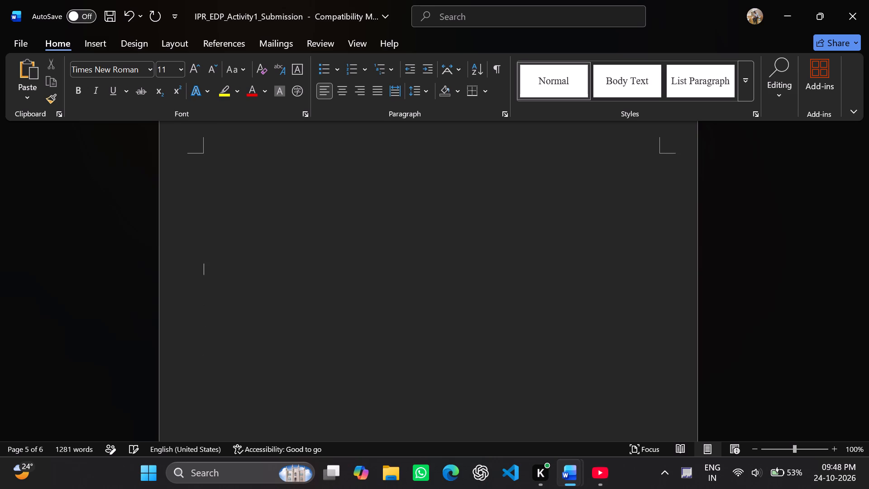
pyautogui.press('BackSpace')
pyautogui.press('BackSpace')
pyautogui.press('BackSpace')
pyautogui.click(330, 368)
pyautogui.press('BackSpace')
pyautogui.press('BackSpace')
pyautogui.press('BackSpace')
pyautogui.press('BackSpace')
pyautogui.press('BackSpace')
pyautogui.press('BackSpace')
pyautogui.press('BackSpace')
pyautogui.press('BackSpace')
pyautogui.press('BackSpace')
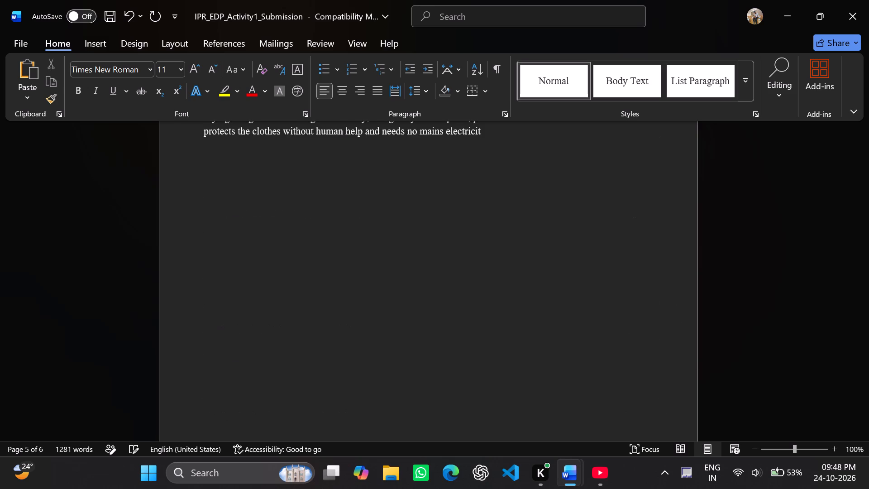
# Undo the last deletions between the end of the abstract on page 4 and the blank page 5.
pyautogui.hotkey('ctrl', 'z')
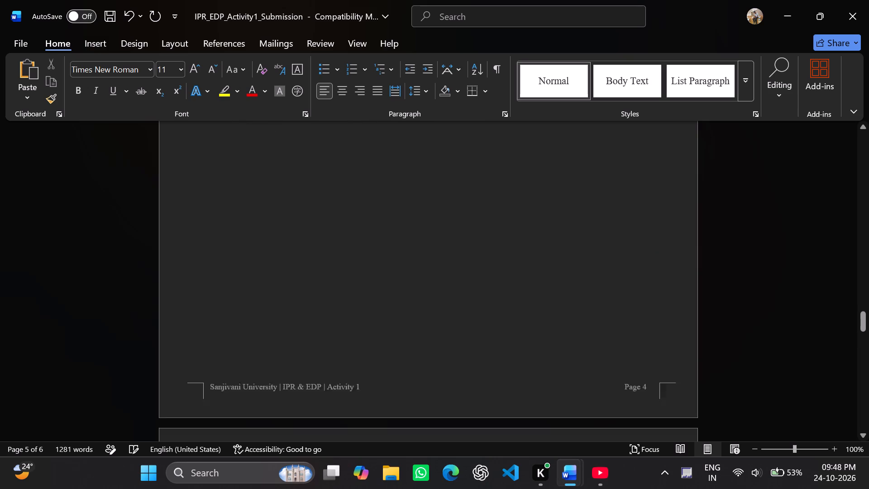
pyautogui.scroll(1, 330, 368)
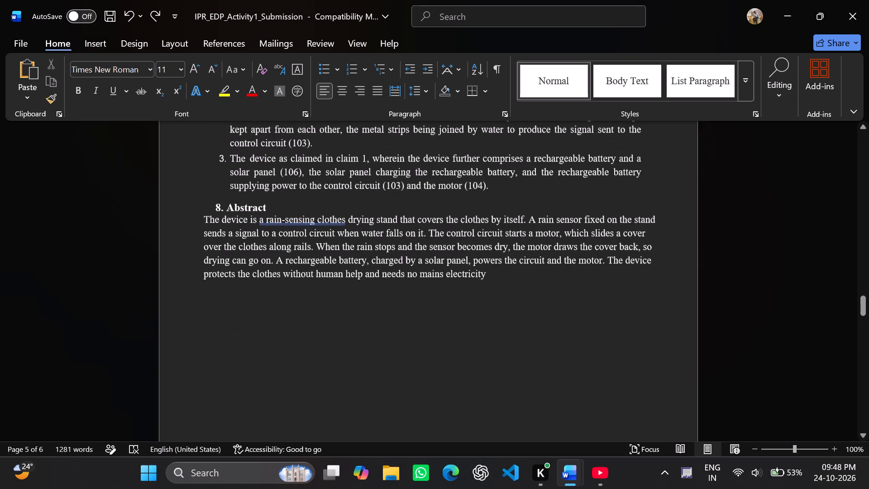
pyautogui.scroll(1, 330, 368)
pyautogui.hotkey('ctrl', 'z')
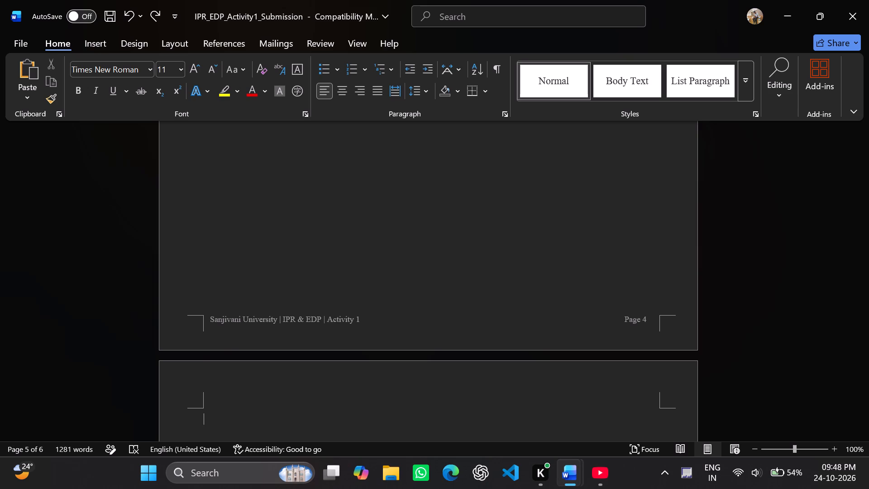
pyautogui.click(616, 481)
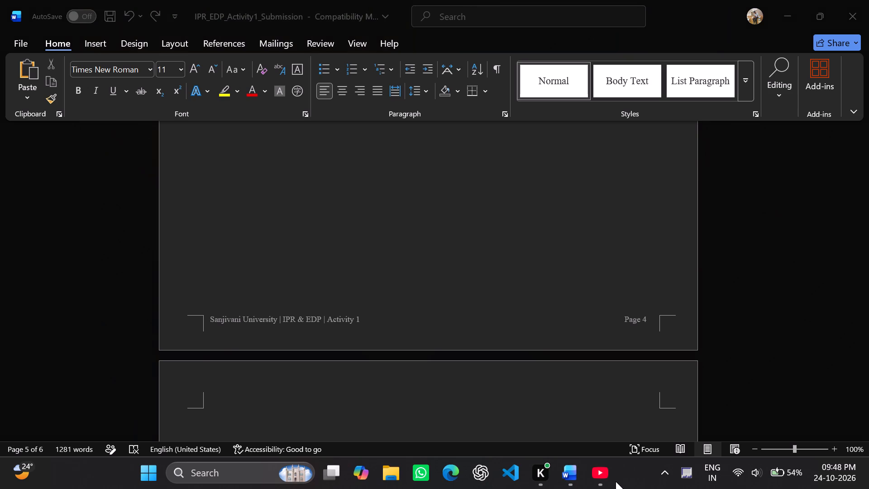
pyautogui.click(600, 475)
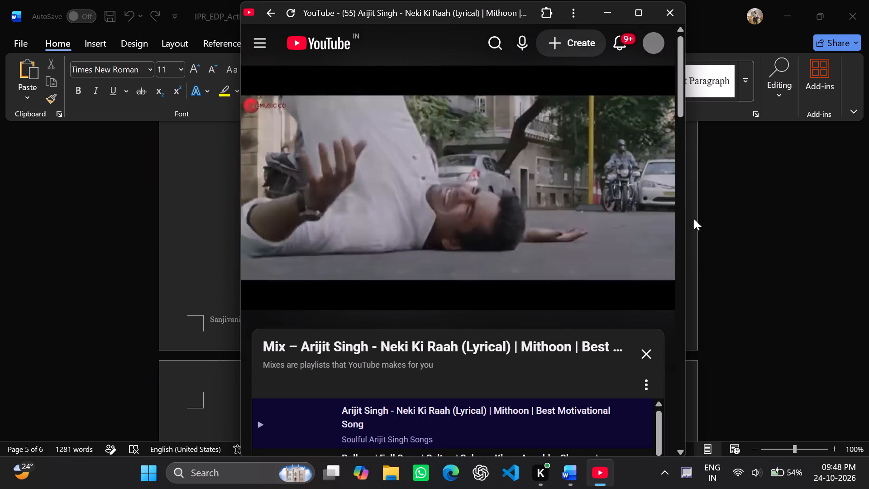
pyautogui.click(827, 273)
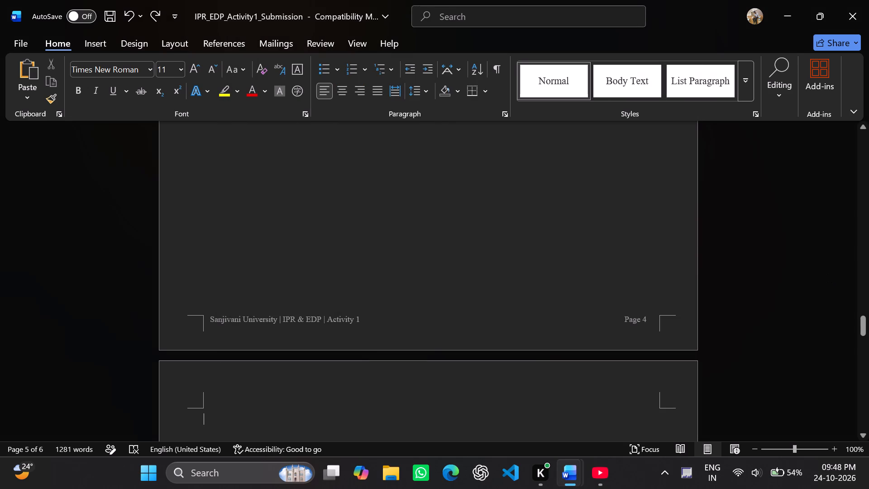
# Review the layout from the block diagram on page 3 through Claims, Abstract and blank page 5 to the start of Q2.
pyautogui.scroll(-3, 510, 320)
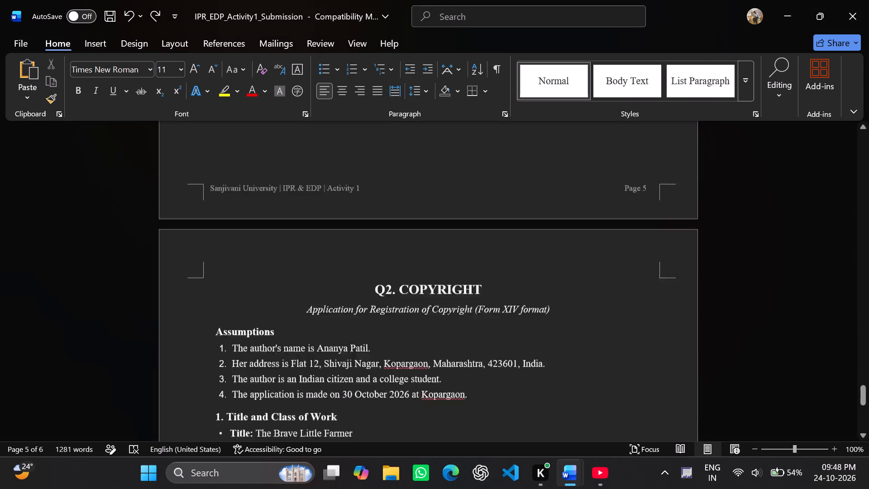
pyautogui.scroll(-2, 510, 320)
pyautogui.scroll(3, 510, 320)
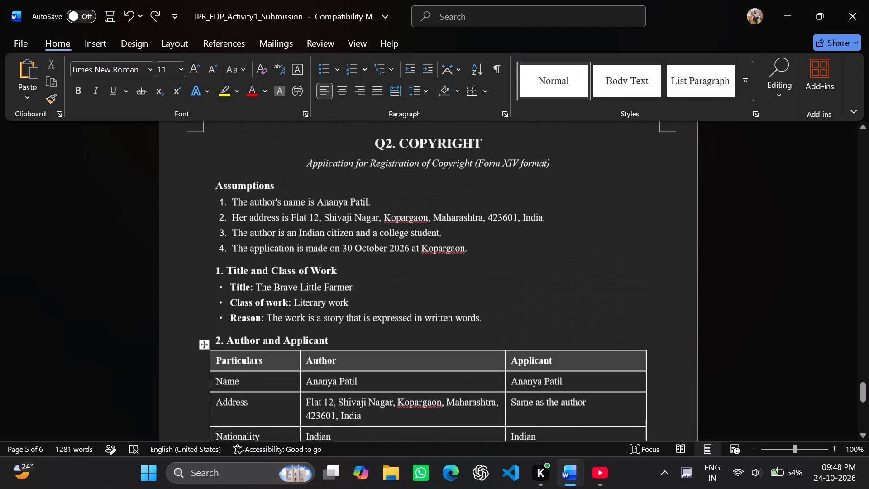
pyautogui.scroll(3, 510, 320)
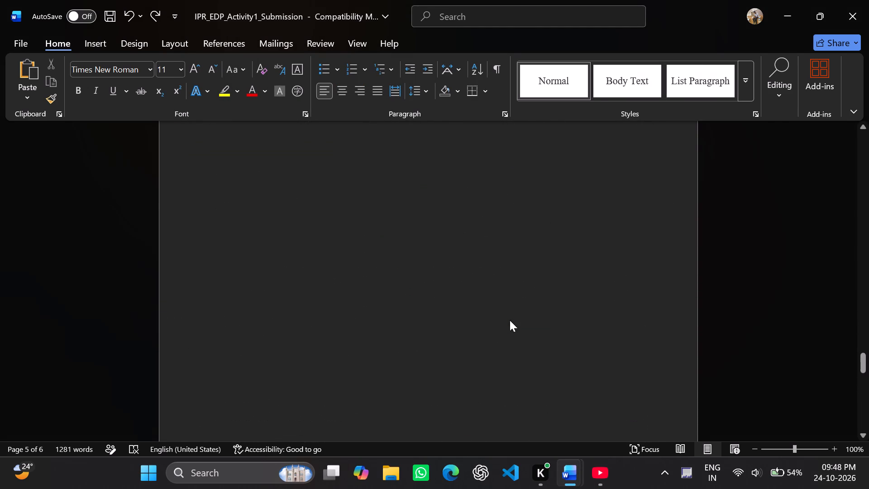
pyautogui.scroll(4, 510, 320)
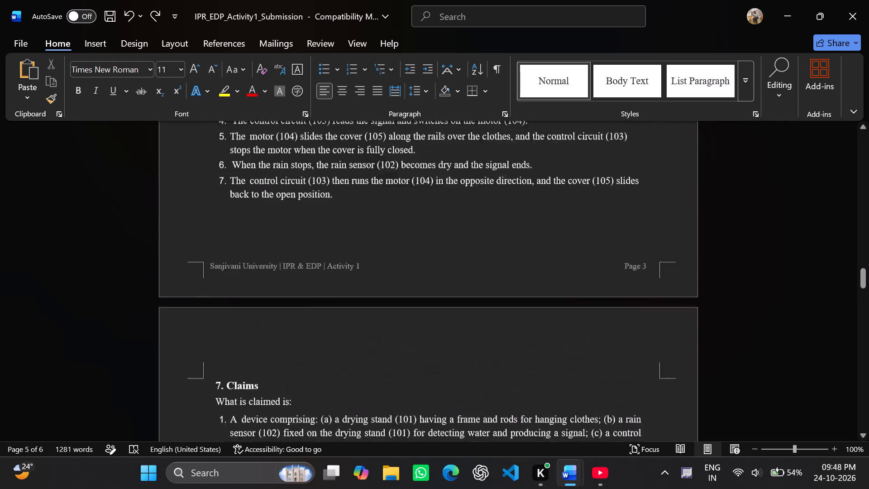
pyautogui.scroll(1, 510, 320)
pyautogui.scroll(-2, 510, 320)
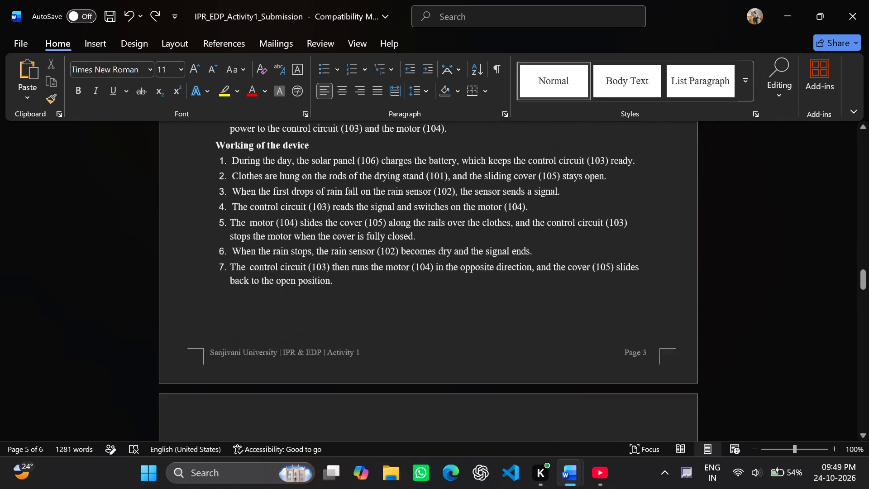
pyautogui.scroll(-3, 510, 320)
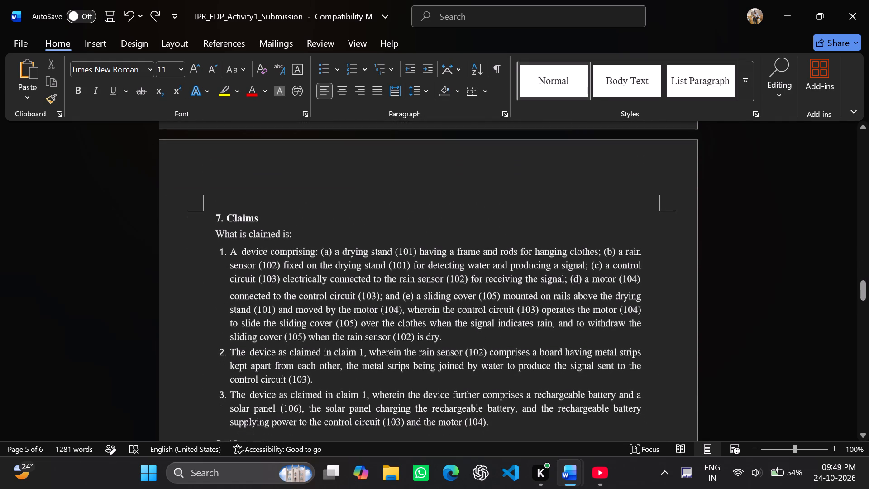
pyautogui.scroll(-3, 510, 320)
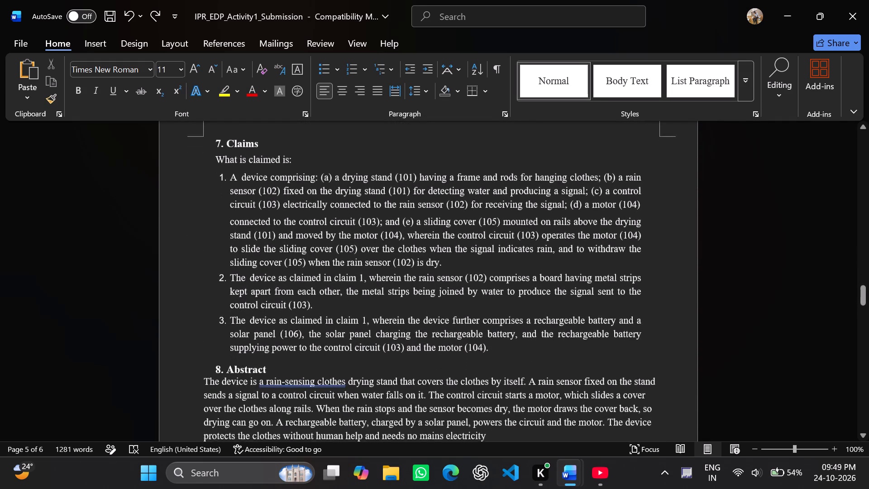
pyautogui.scroll(-2, 510, 320)
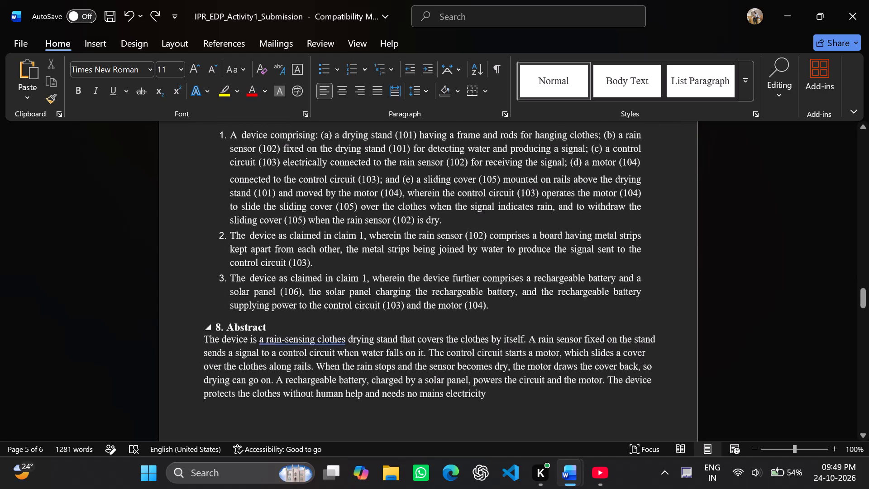
pyautogui.scroll(-1, 510, 320)
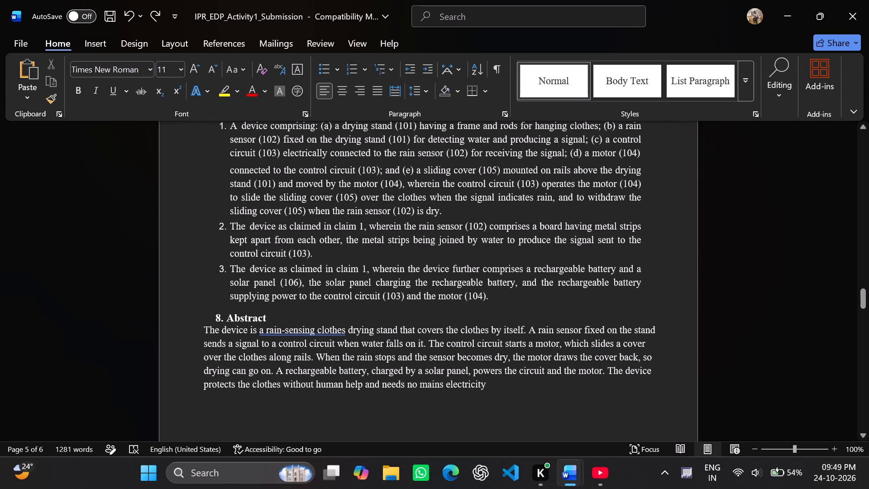
pyautogui.scroll(-1, 521, 334)
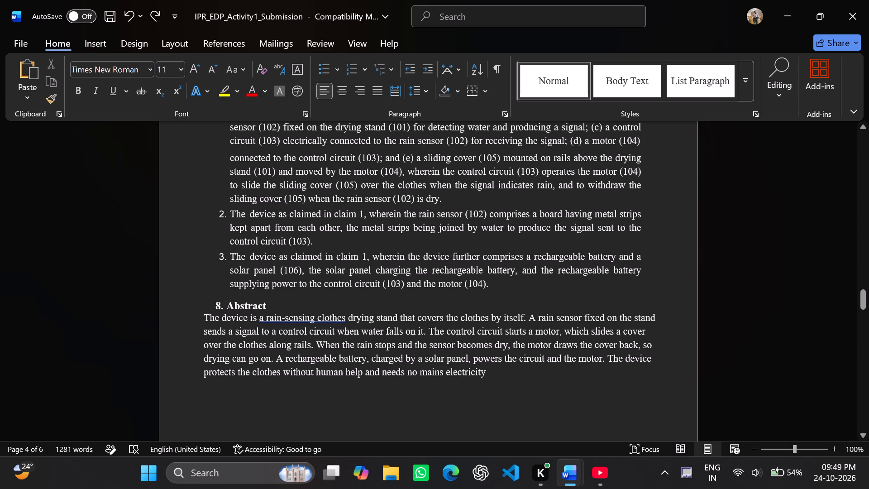
pyautogui.scroll(3, 315, 375)
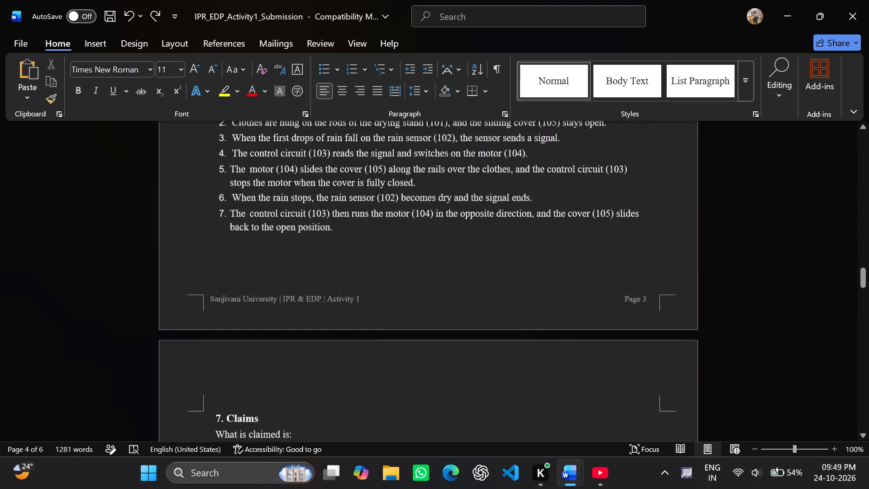
pyautogui.scroll(2, 315, 375)
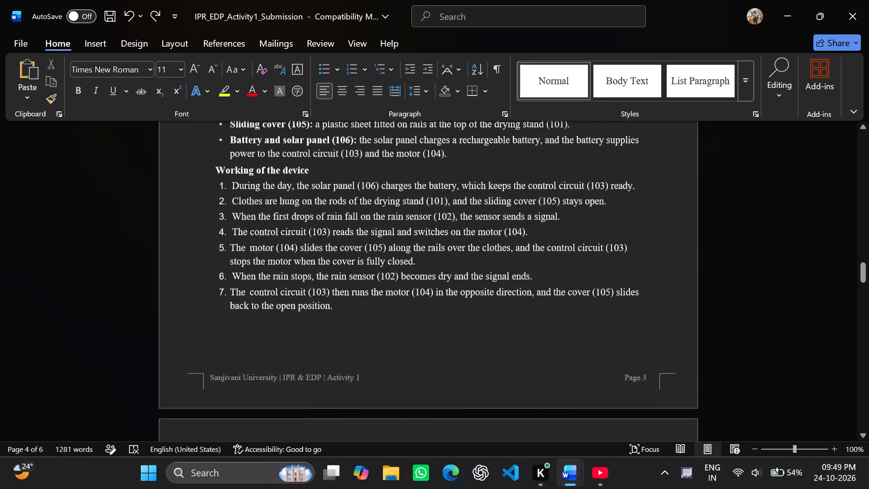
pyautogui.scroll(3, 315, 375)
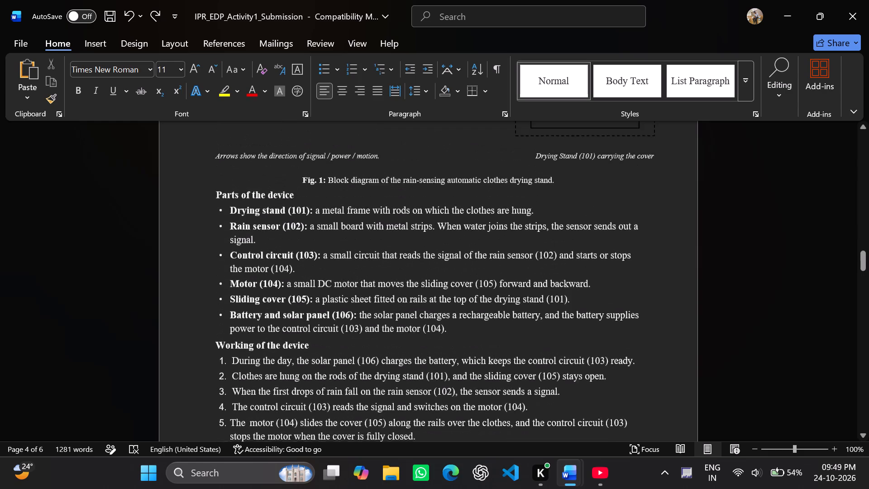
pyautogui.scroll(2, 315, 375)
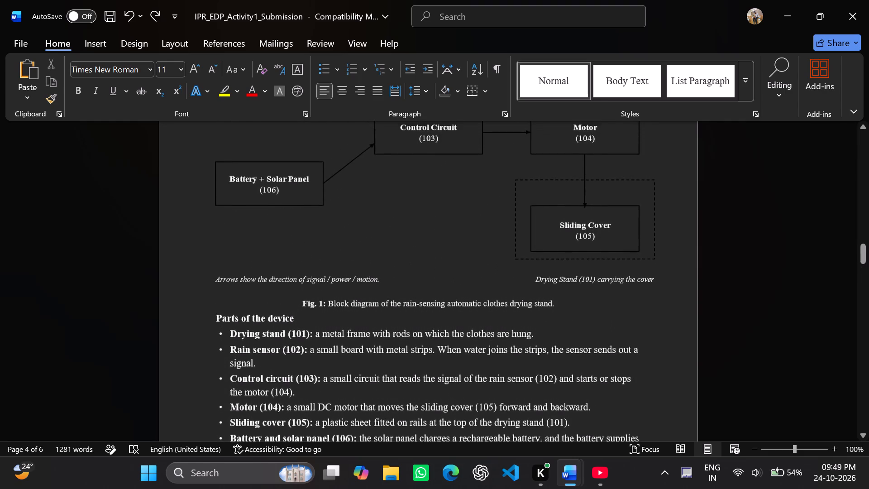
pyautogui.scroll(-5, 315, 375)
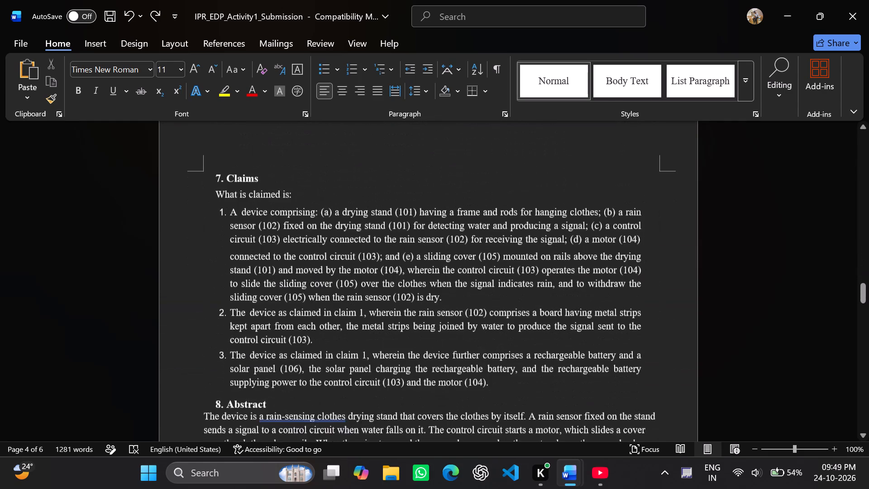
pyautogui.scroll(-4, 315, 375)
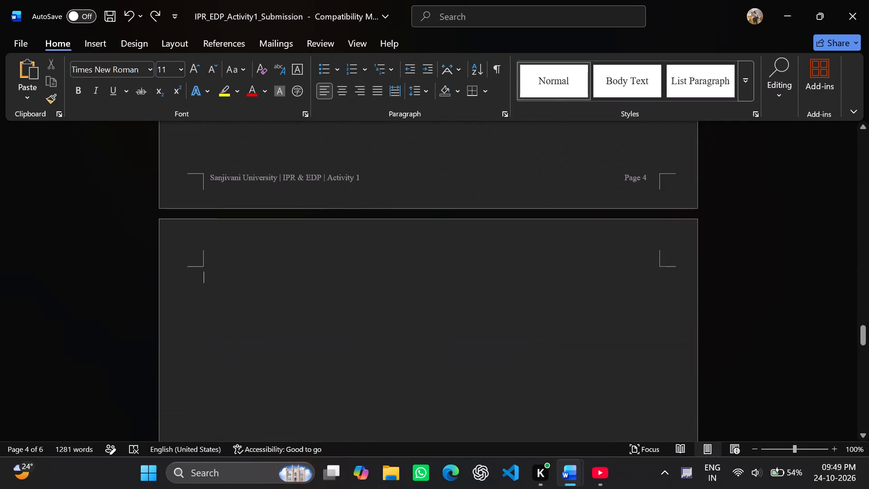
pyautogui.scroll(-1, 315, 375)
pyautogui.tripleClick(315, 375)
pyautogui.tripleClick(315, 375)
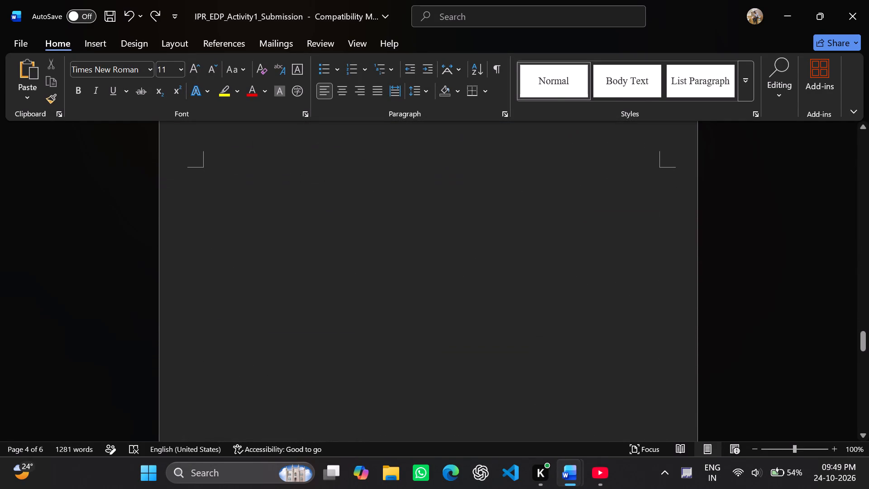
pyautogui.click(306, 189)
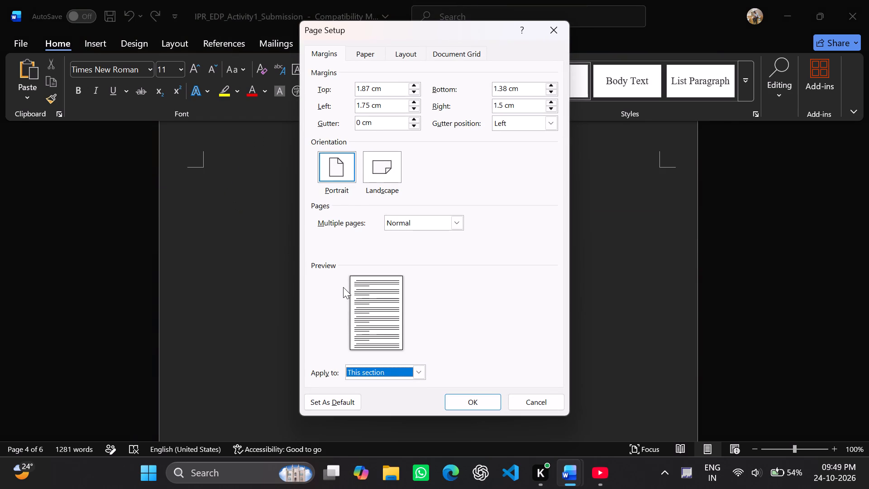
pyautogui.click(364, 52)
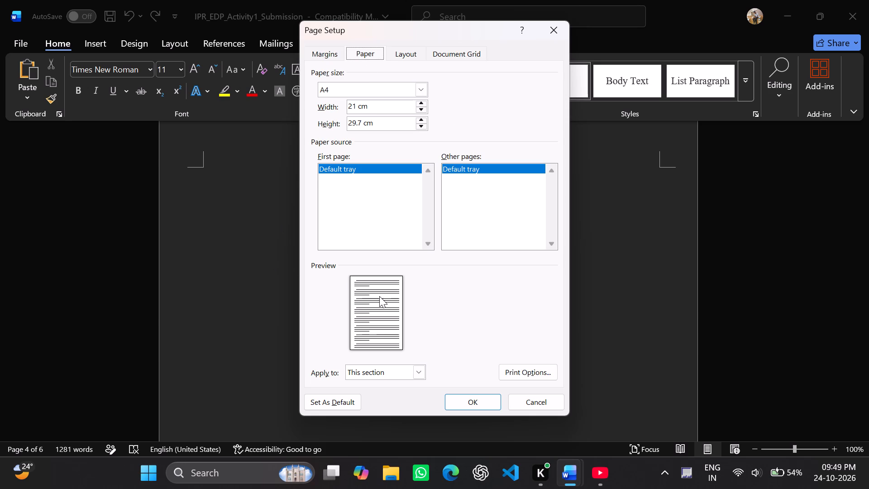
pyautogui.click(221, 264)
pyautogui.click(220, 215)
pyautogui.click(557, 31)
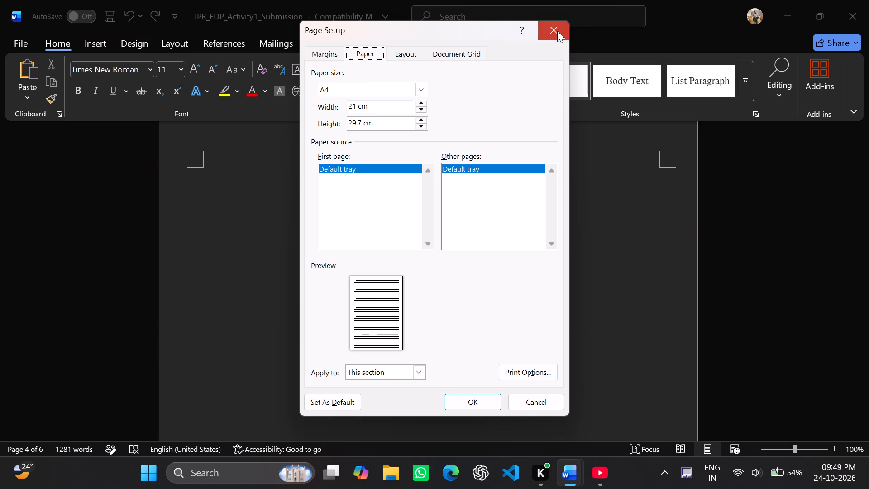
# Remove the blank page 5 before "Q2. COPYRIGHT" by deleting its empty line.
pyautogui.scroll(1, 363, 186)
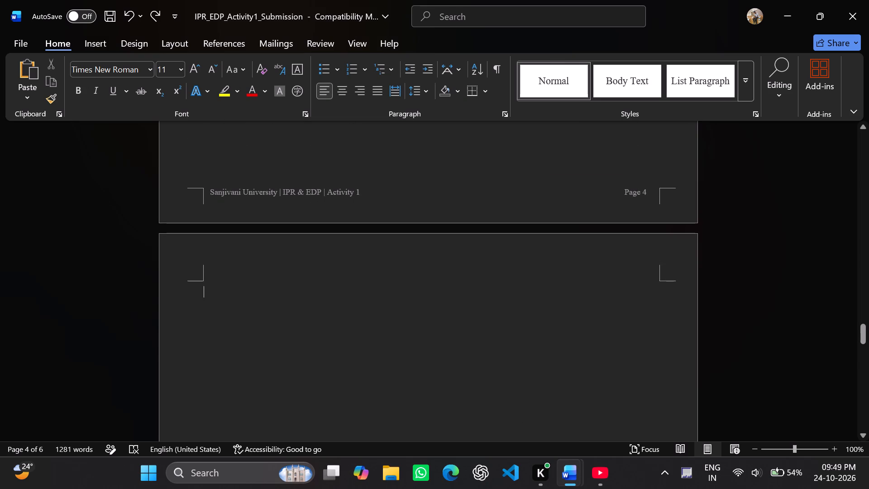
pyautogui.click(277, 301)
pyautogui.press('Delete')
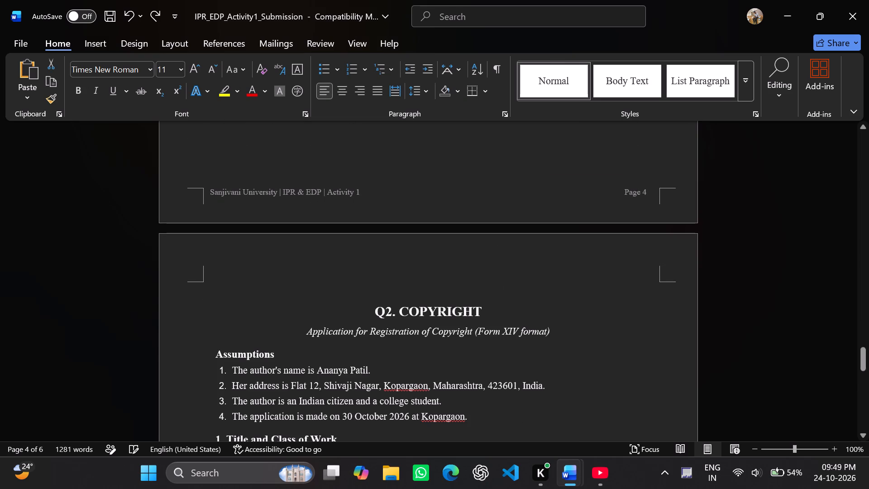
# Replace the author's full name in assumption 1 under "Q2. COPYRIGHT" with the new author's first name and surname, separated by a space.
pyautogui.scroll(2, 277, 301)
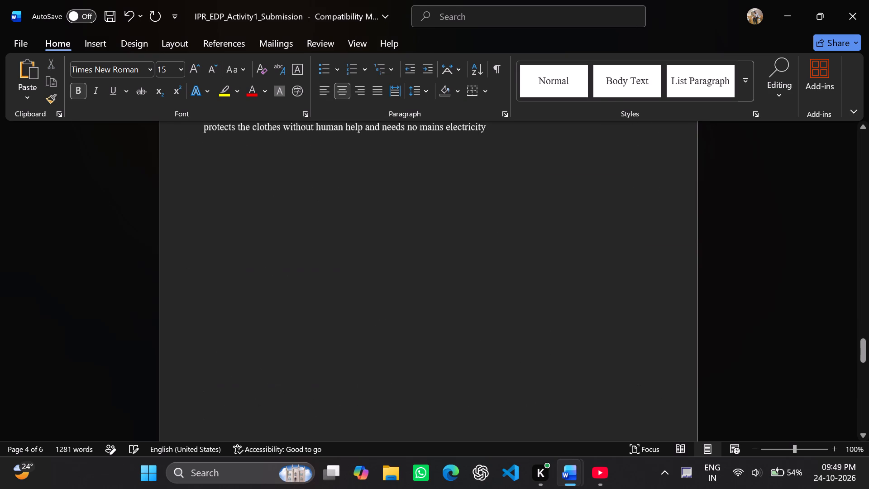
pyautogui.scroll(1, 277, 301)
pyautogui.scroll(-4, 277, 301)
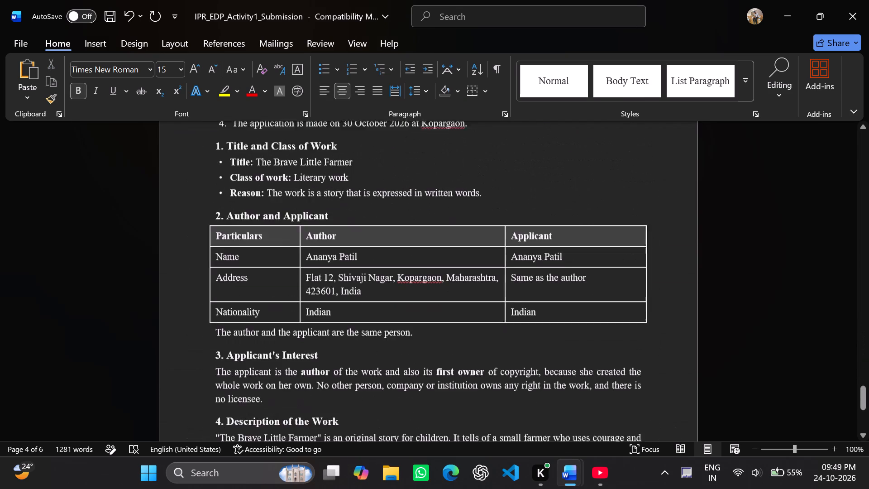
pyautogui.scroll(-2, 277, 301)
pyautogui.scroll(1, 277, 301)
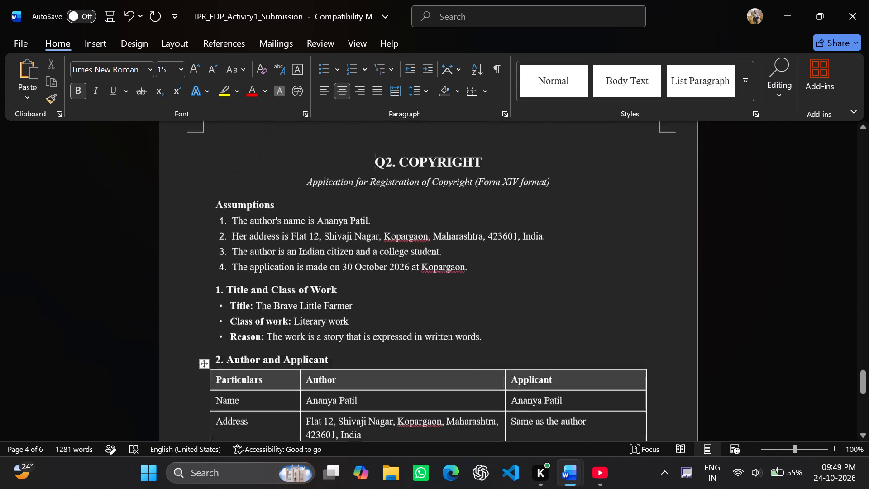
pyautogui.scroll(1, 277, 301)
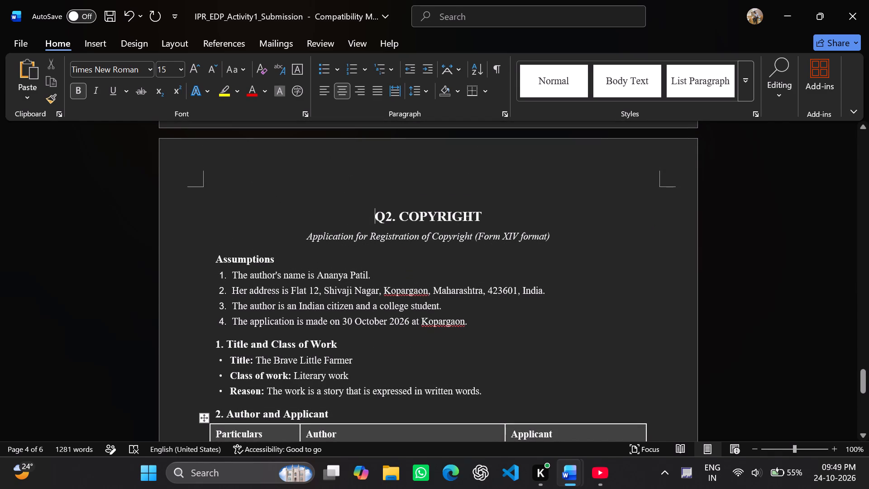
pyautogui.click(367, 275)
pyautogui.press('BackSpace')
pyautogui.press('BackSpace')
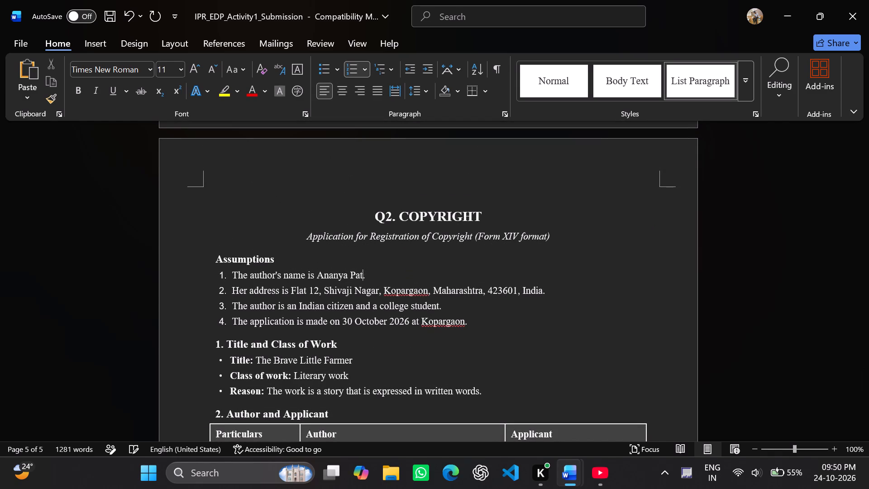
pyautogui.press('BackSpace')
pyautogui.press('BackSpace')
pyautogui.press('BackSpace')
pyautogui.press('BackSpace')
pyautogui.press('BackSpace')
pyautogui.press('BackSpace')
pyautogui.press('BackSpace')
pyautogui.press('BackSpace')
pyautogui.press('BackSpace')
pyautogui.press('BackSpace')
pyautogui.press('BackSpace')
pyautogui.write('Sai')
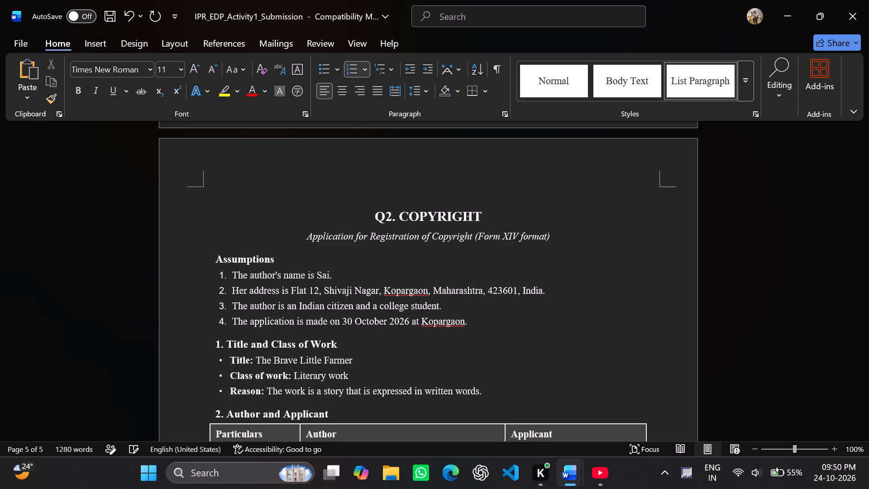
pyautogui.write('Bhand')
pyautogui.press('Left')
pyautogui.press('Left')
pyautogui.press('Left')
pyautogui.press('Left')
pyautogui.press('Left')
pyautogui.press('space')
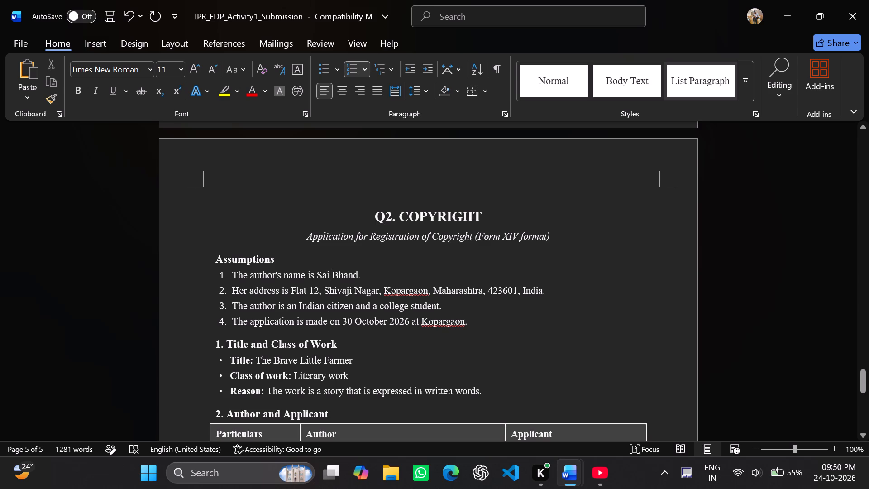
# Remove the flat number and neighbourhood from the address in assumption 2 under "Q2. COPYRIGHT", leaving it starting with the town.
pyautogui.click(384, 292)
pyautogui.press('BackSpace')
pyautogui.press('BackSpace')
pyautogui.press('BackSpace')
pyautogui.press('BackSpace')
pyautogui.press('BackSpace')
pyautogui.press('BackSpace')
pyautogui.press('BackSpace')
pyautogui.press('BackSpace')
pyautogui.press('BackSpace')
pyautogui.press('BackSpace')
pyautogui.press('BackSpace')
pyautogui.press('BackSpace')
pyautogui.press('BackSpace')
pyautogui.press('BackSpace')
pyautogui.press('BackSpace')
pyautogui.press('BackSpace')
pyautogui.press('BackSpace')
pyautogui.press('BackSpace')
pyautogui.press('BackSpace')
pyautogui.press('BackSpace')
pyautogui.press('BackSpace')
pyautogui.press('BackSpace')
pyautogui.press('BackSpace')
pyautogui.press('BackSpace')
pyautogui.press('BackSpace')
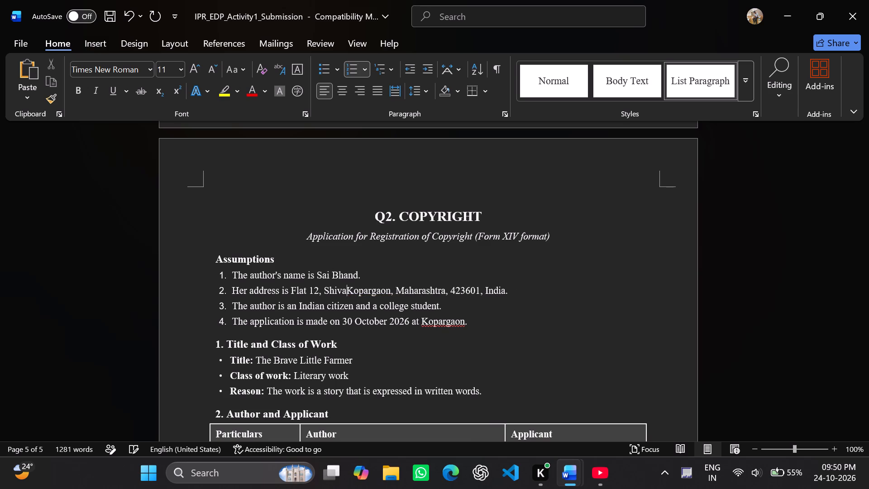
pyautogui.press('BackSpace')
pyautogui.press('BackSpace')
pyautogui.press('BackSpace')
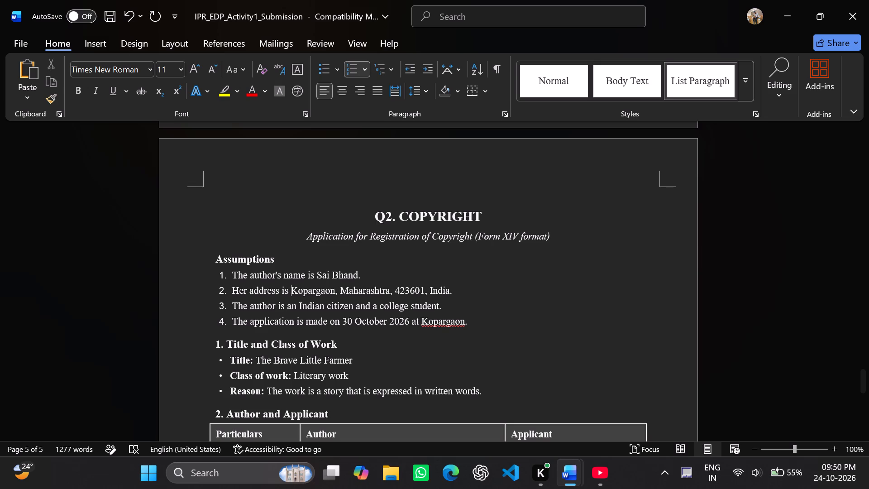
# Replace the name in the Author column of the "2. Author and Applicant" table with the new author's first name and surname.
pyautogui.scroll(-1, 463, 368)
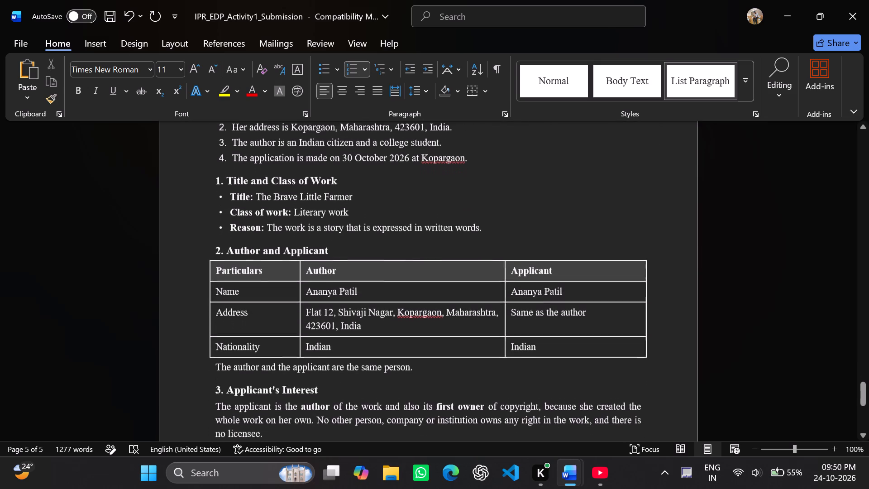
pyautogui.click(366, 287)
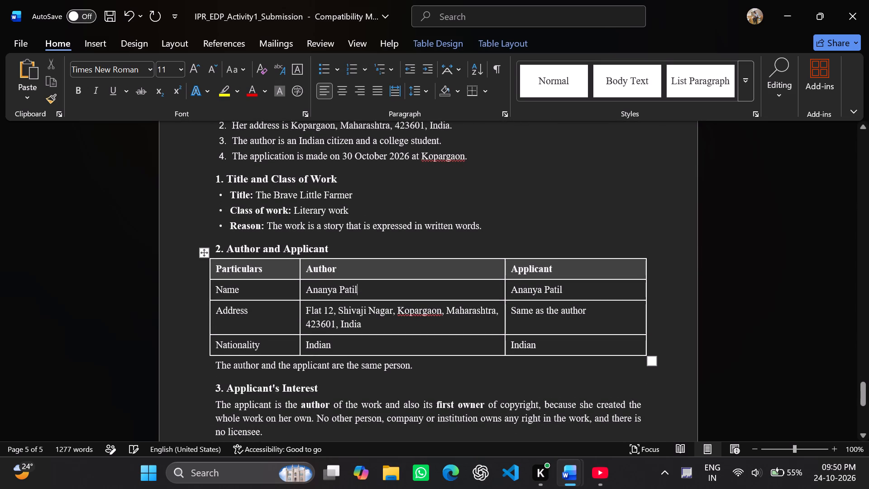
pyautogui.press('BackSpace')
pyautogui.press('BackSpace')
pyautogui.press('BackSpace')
pyautogui.press('BackSpace')
pyautogui.press('BackSpace')
pyautogui.press('BackSpace')
pyautogui.press('BackSpace')
pyautogui.press('BackSpace')
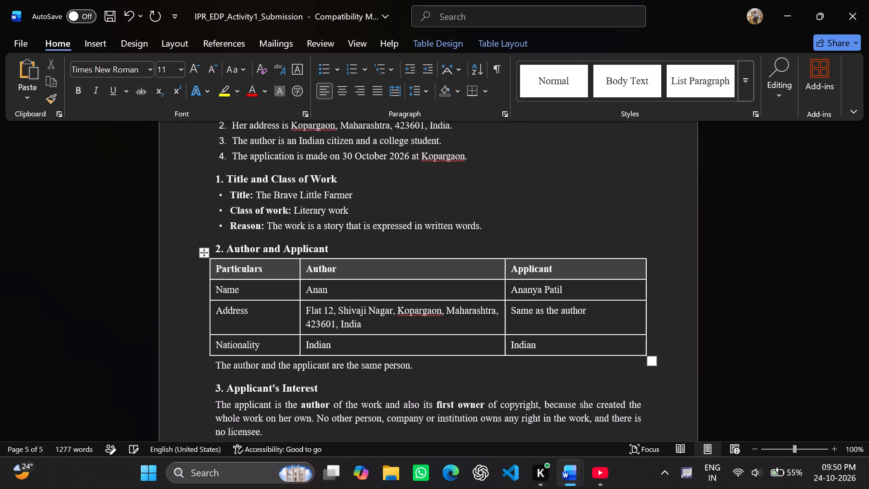
pyautogui.press('BackSpace')
pyautogui.press('BackSpace')
pyautogui.press('BackSpace')
pyautogui.press('BackSpace')
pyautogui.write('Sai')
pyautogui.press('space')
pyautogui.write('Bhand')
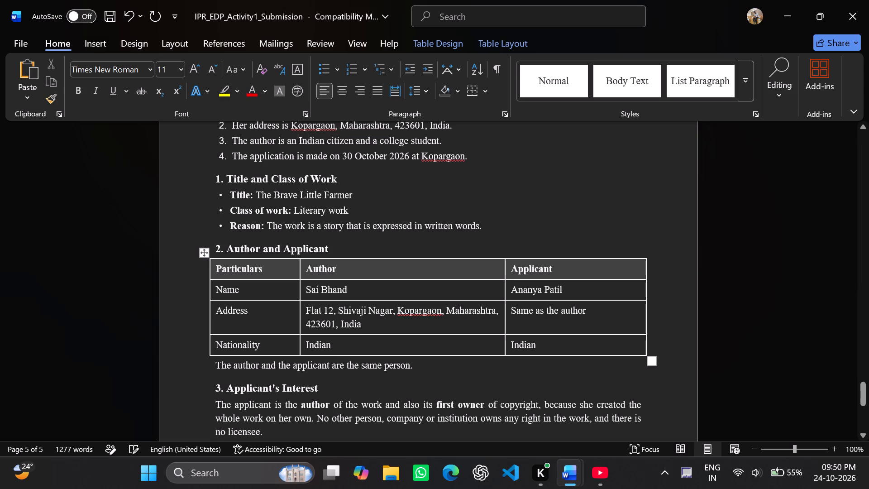
# Replace the name in the Applicant column of the same table with the new author's first name and surname.
pyautogui.click(571, 287)
pyautogui.press('BackSpace')
pyautogui.press('BackSpace')
pyautogui.press('BackSpace')
pyautogui.press('BackSpace')
pyautogui.press('BackSpace')
pyautogui.press('BackSpace')
pyautogui.press('BackSpace')
pyautogui.press('BackSpace')
pyautogui.press('BackSpace')
pyautogui.press('BackSpace')
pyautogui.press('BackSpace')
pyautogui.press('BackSpace')
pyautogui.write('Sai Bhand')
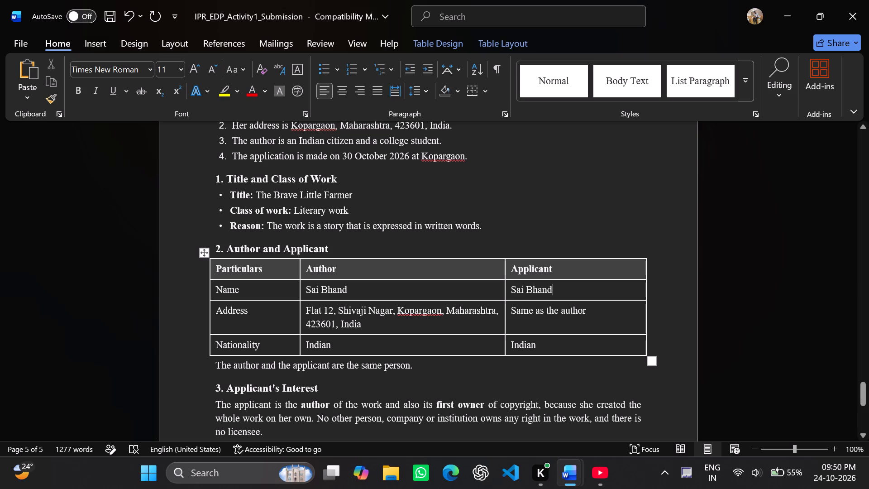
# Delete the flat number and neighbourhood from the author's Address cell in the table, keeping the town, state, postcode and country.
pyautogui.moveTo(396, 312); pyautogui.dragTo(304, 311)
pyautogui.press('BackSpace')
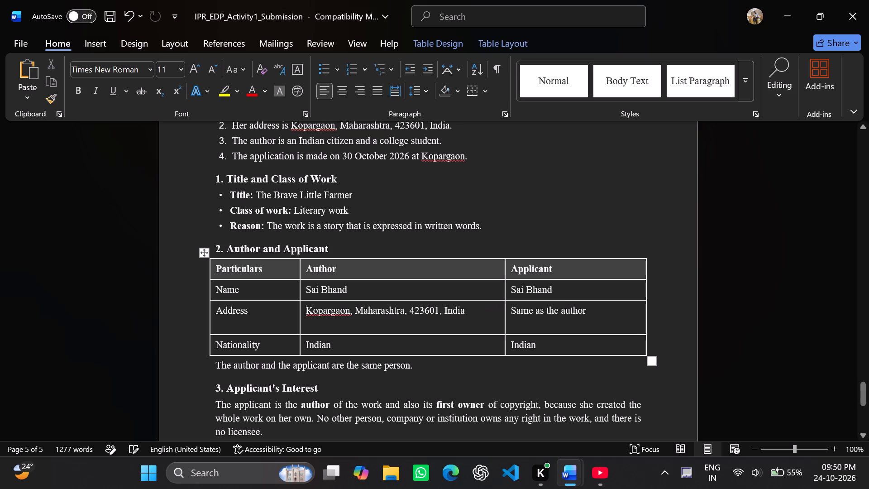
# Replace the declarant's name after "I," in "6. Declaration of Originality" with the new author's first name and surname.
pyautogui.scroll(-1, 427, 355)
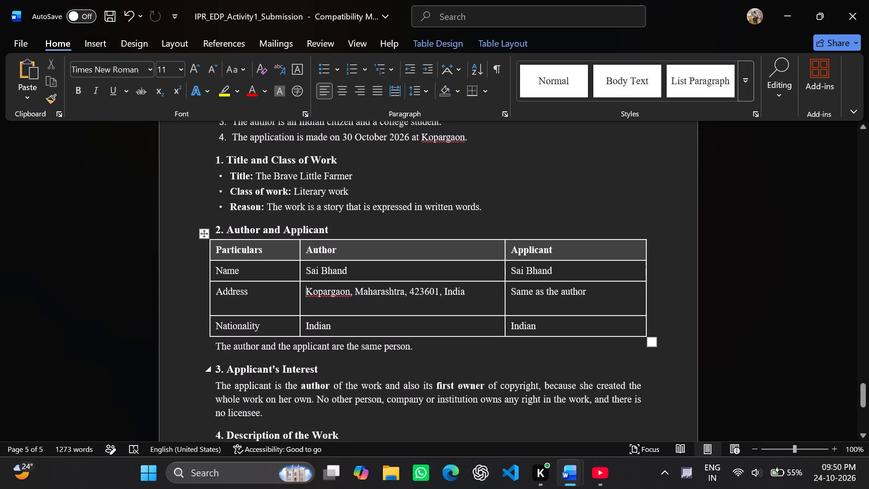
pyautogui.scroll(-2, 427, 355)
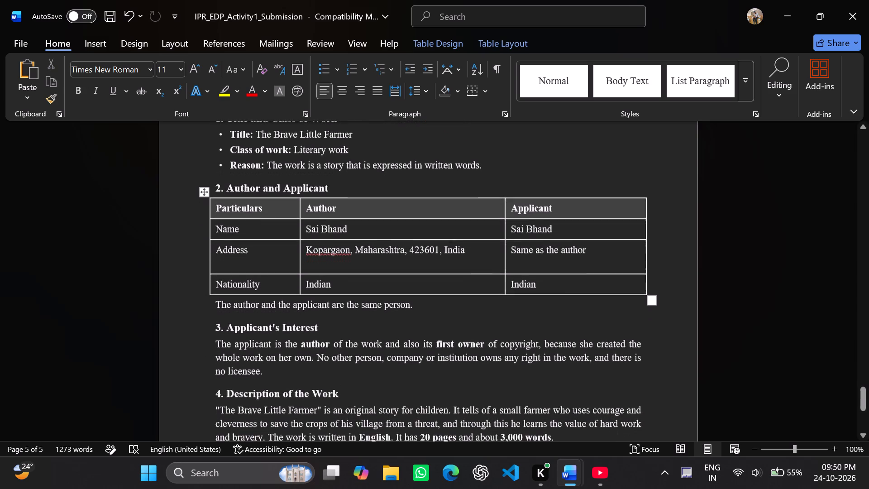
pyautogui.scroll(-2, 427, 355)
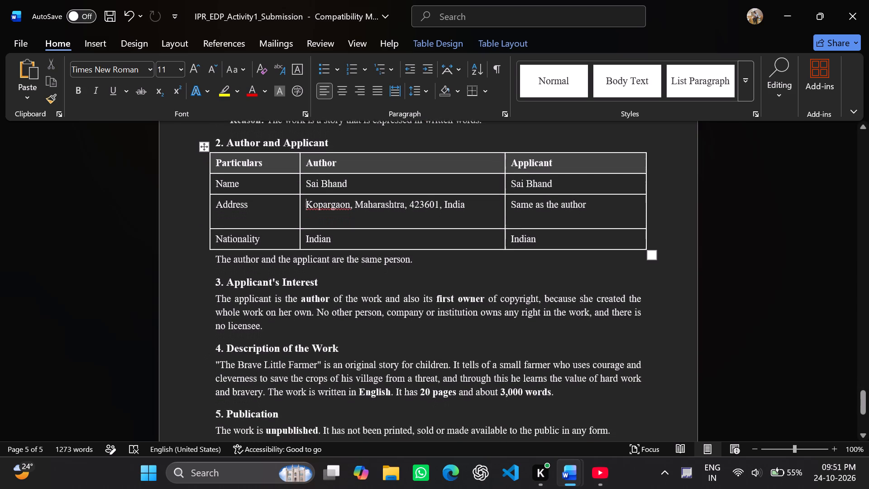
pyautogui.scroll(-2, 427, 355)
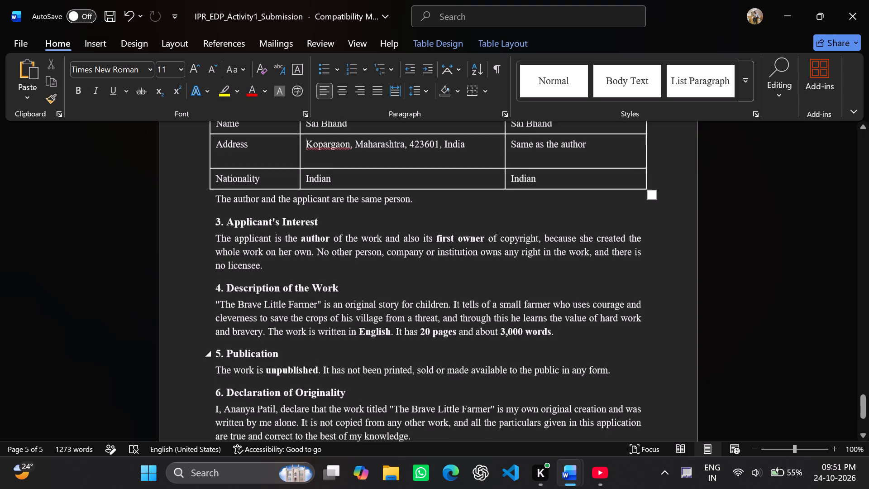
pyautogui.scroll(-2, 427, 355)
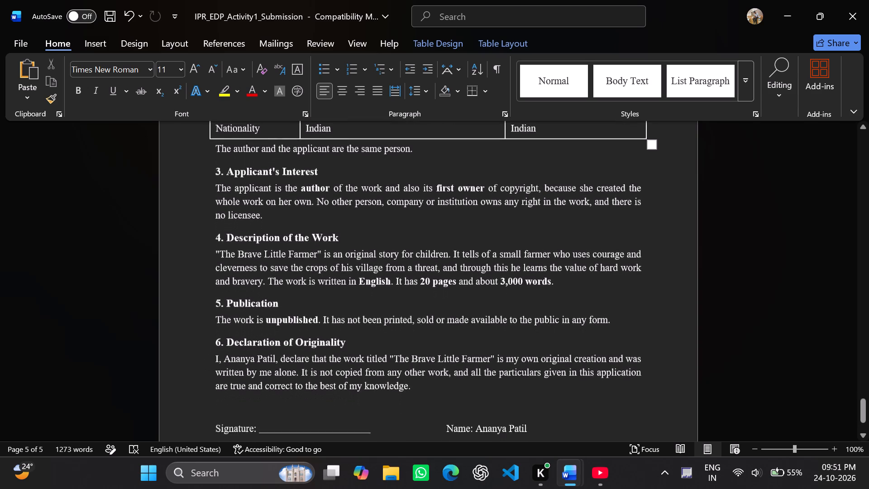
pyautogui.scroll(-1, 427, 355)
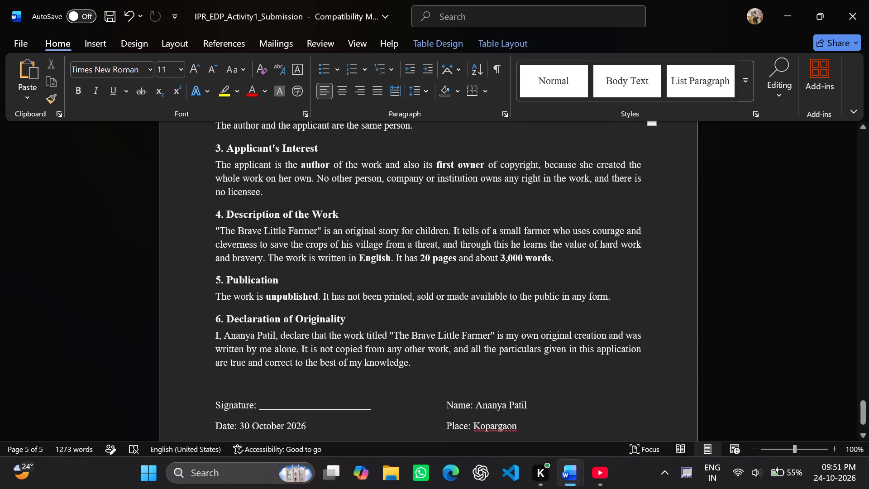
pyautogui.click(275, 334)
pyautogui.press('BackSpace')
pyautogui.press('BackSpace')
pyautogui.press('BackSpace')
pyautogui.press('BackSpace')
pyautogui.press('BackSpace')
pyautogui.press('BackSpace')
pyautogui.press('BackSpace')
pyautogui.press('BackSpace')
pyautogui.press('BackSpace')
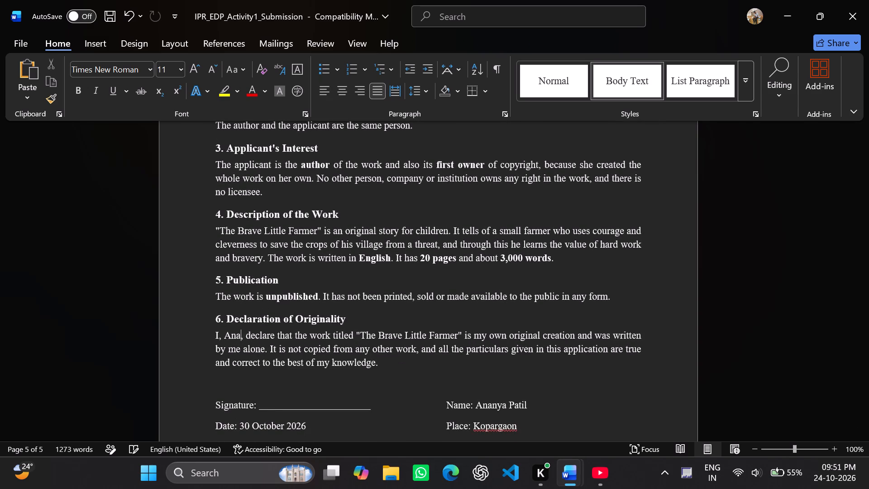
pyautogui.press('BackSpace')
pyautogui.press('BackSpace')
pyautogui.press('BackSpace')
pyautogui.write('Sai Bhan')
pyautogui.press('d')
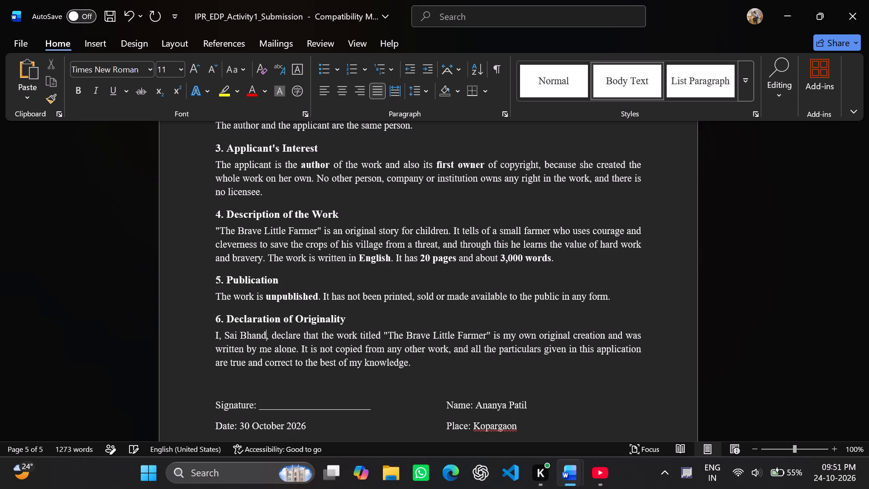
# Replace the name after "Name:" in the signature block at the end of page 5 with the new author's first name and surname.
pyautogui.scroll(-1, 418, 353)
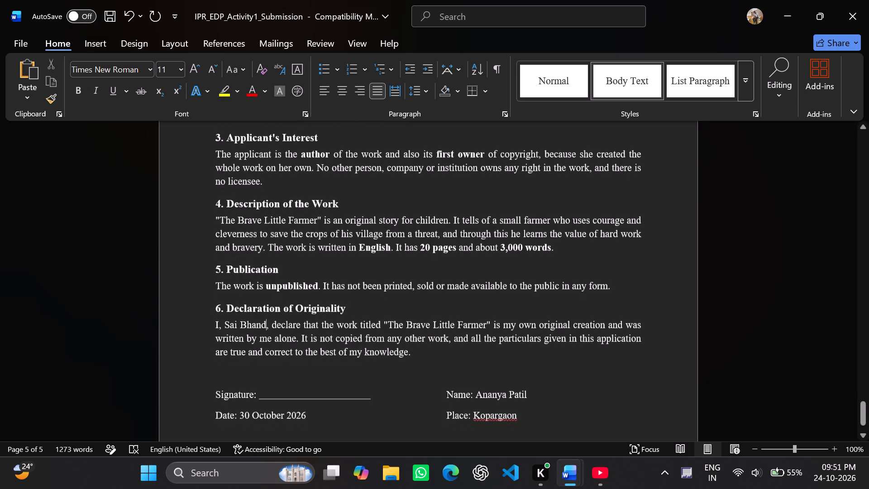
pyautogui.scroll(-2, 418, 353)
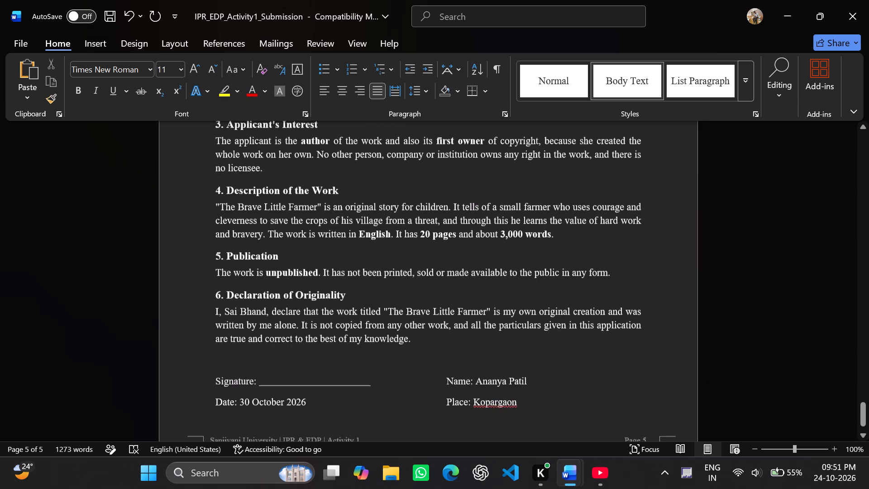
pyautogui.scroll(-1, 418, 353)
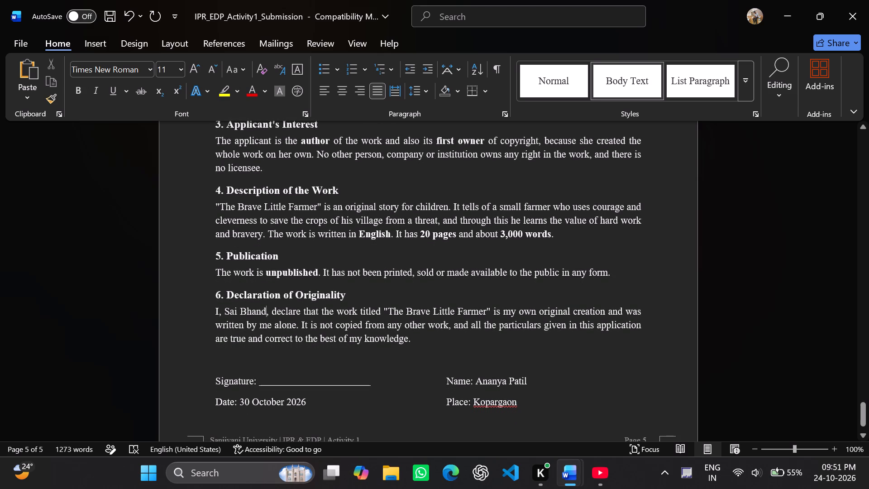
pyautogui.scroll(-1, 525, 380)
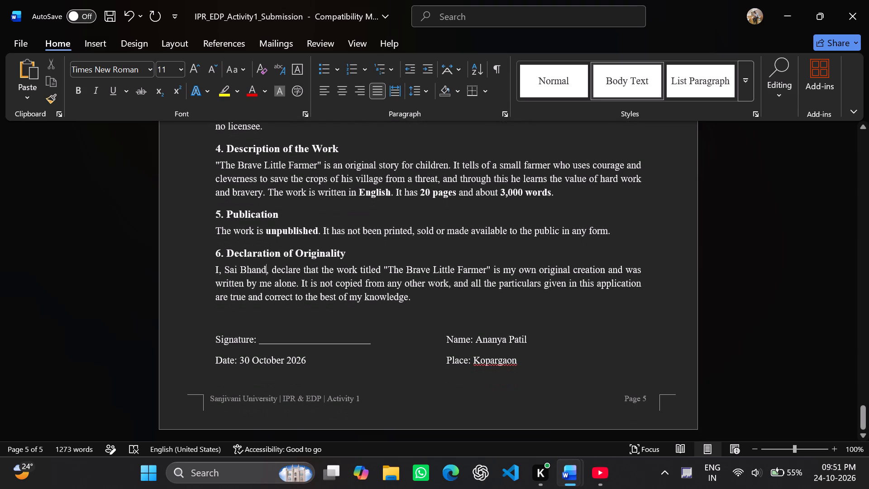
pyautogui.click(529, 338)
pyautogui.press('BackSpace')
pyautogui.press('BackSpace')
pyautogui.press('BackSpace')
pyautogui.press('BackSpace')
pyautogui.press('BackSpace')
pyautogui.press('BackSpace')
pyautogui.press('BackSpace')
pyautogui.press('BackSpace')
pyautogui.press('BackSpace')
pyautogui.press('BackSpace')
pyautogui.press('BackSpace')
pyautogui.press('BackSpace')
pyautogui.press('BackSpace')
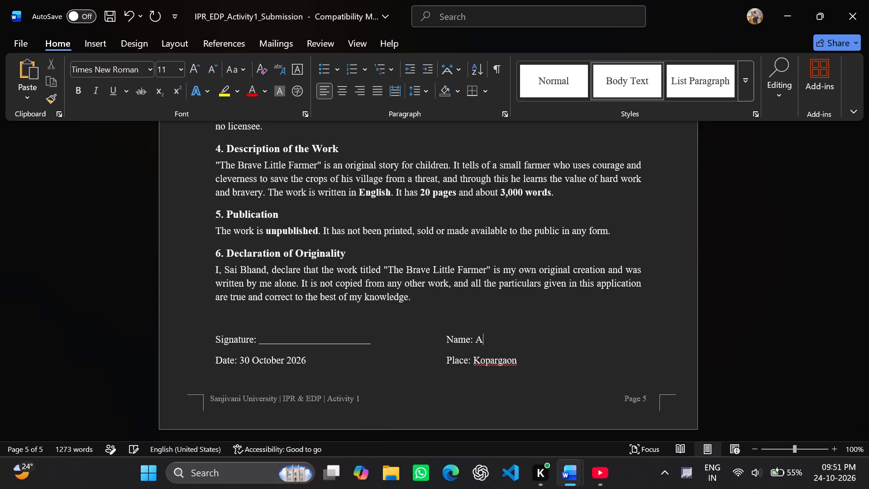
pyautogui.press('BackSpace')
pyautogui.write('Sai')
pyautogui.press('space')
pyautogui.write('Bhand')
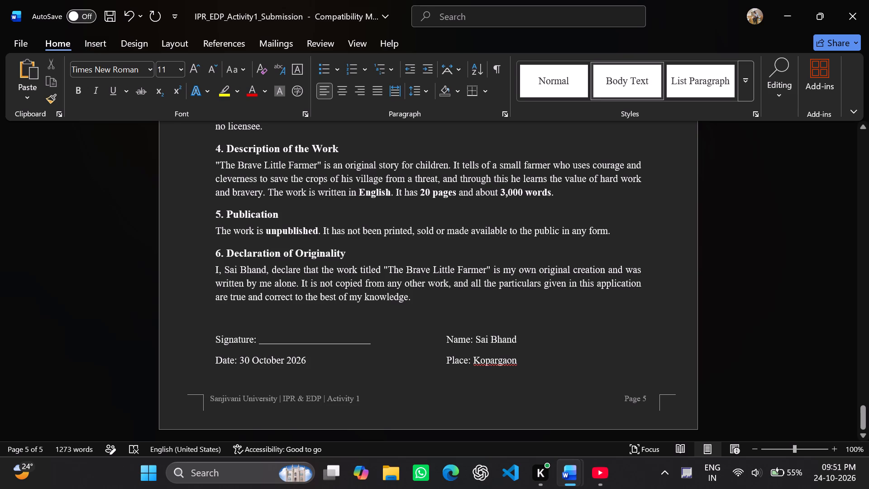
# Delete the blank underscore line after "Signature:" on page 5, leaving a space after the label.
pyautogui.click(369, 342)
pyautogui.press('BackSpace')
pyautogui.press('BackSpace')
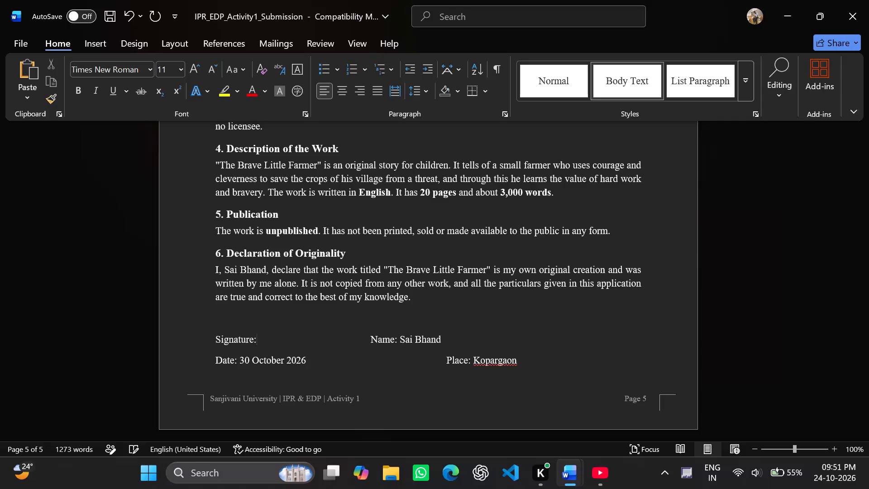
pyautogui.press('space')
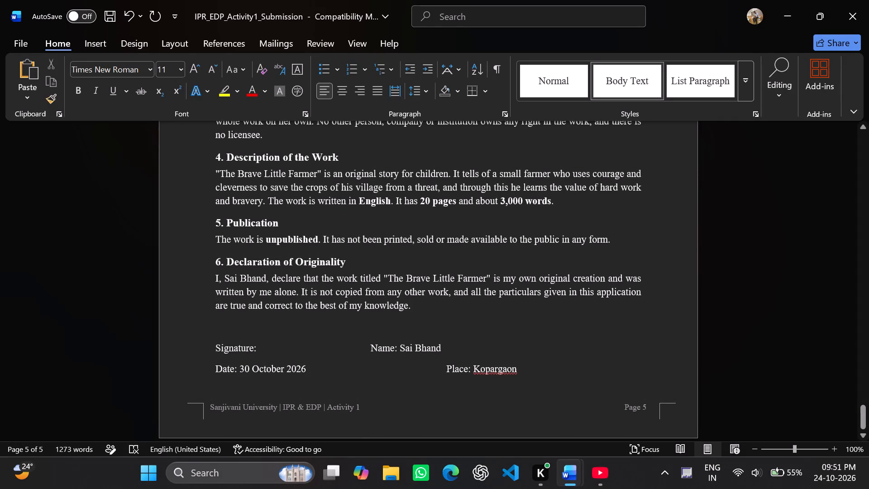
# Review the document from the signature block up to the Sanjivani University cover page and back to the end of page 5.
pyautogui.scroll(5, 456, 294)
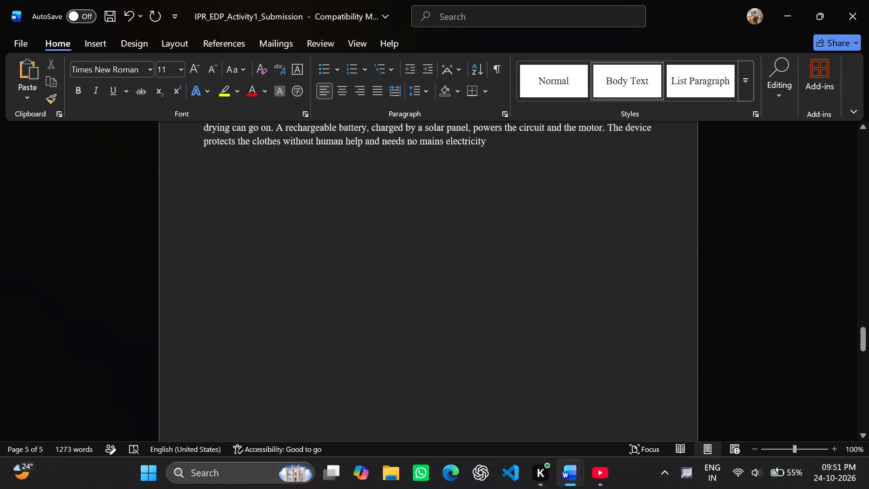
pyautogui.scroll(4, 456, 294)
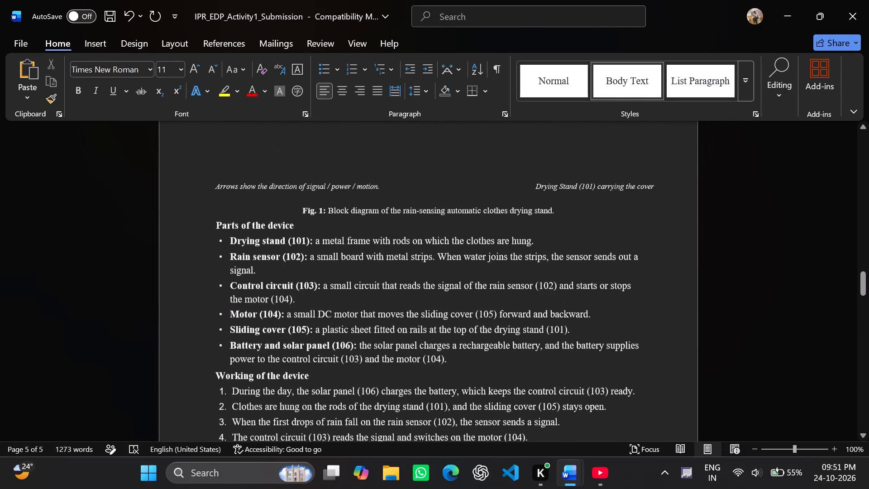
pyautogui.scroll(2, 456, 294)
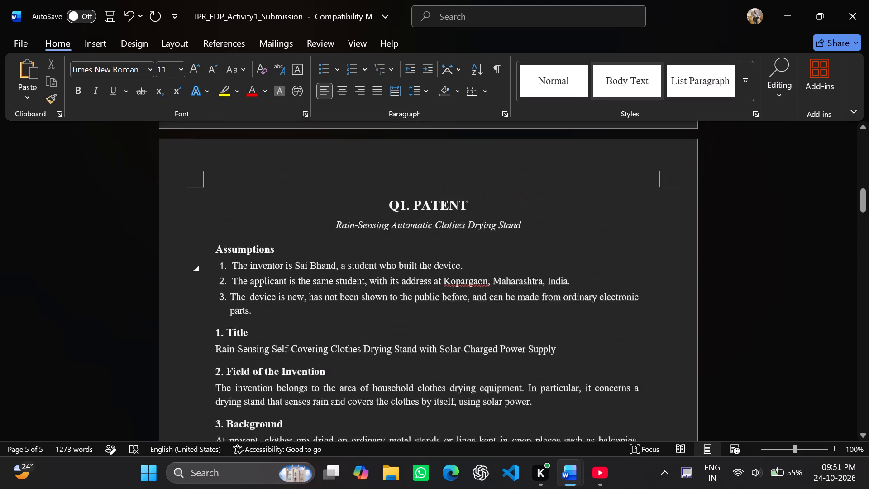
pyautogui.scroll(4, 456, 294)
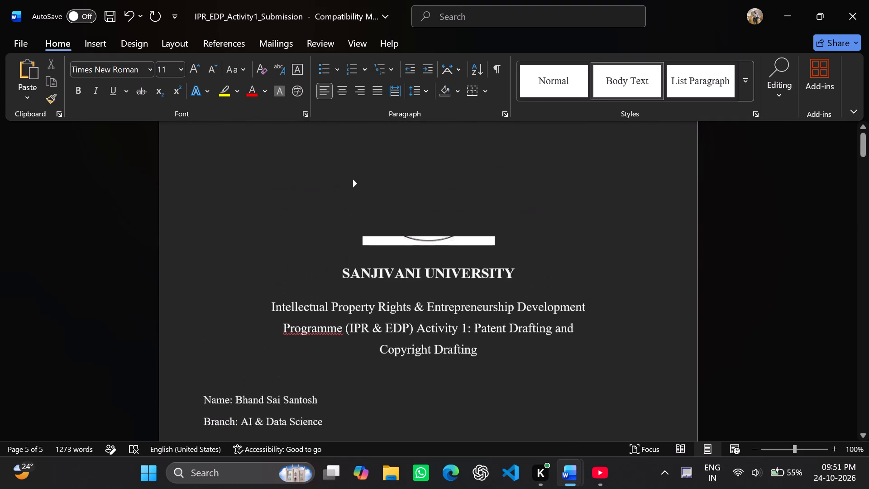
pyautogui.scroll(1, 456, 294)
pyautogui.scroll(-3, 456, 294)
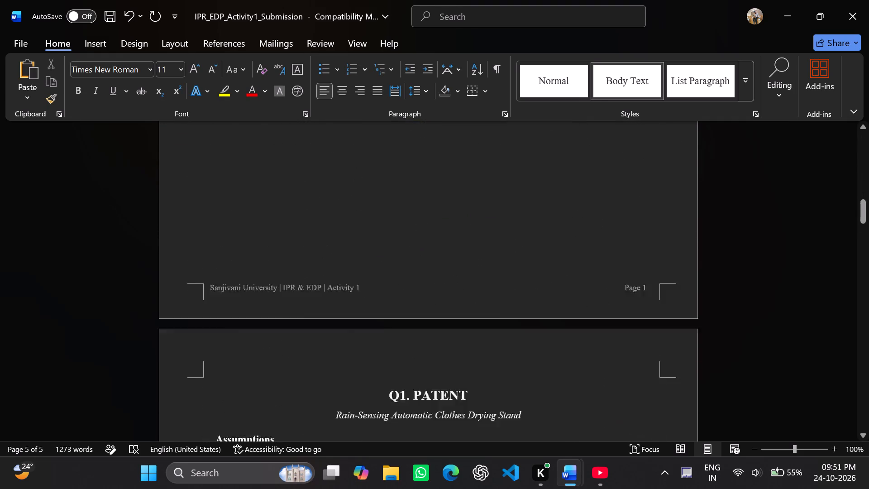
pyautogui.scroll(-5, 456, 294)
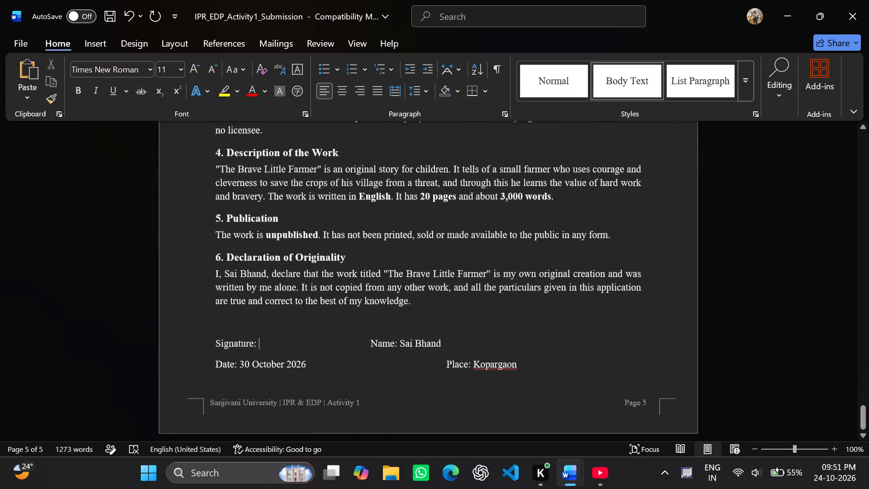
pyautogui.scroll(-2, 456, 294)
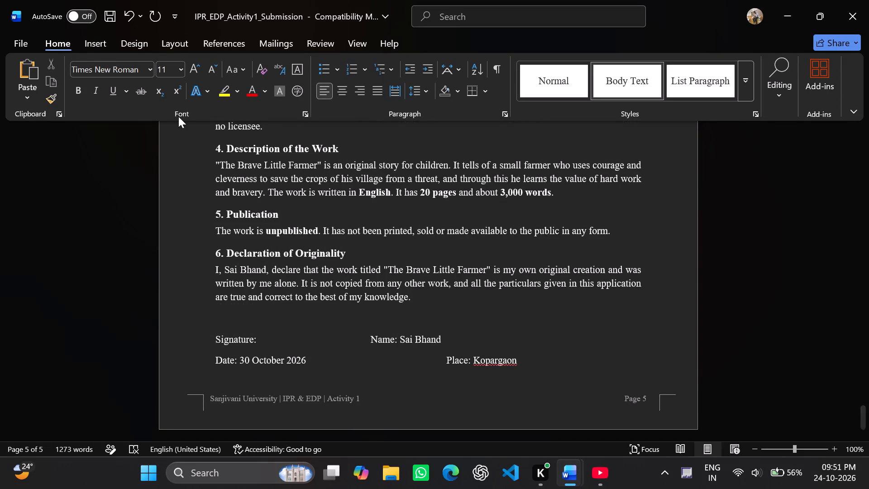
# Save the IPR_EDP_Activity1_Submission document.
pyautogui.hotkey('ctrl', 's')
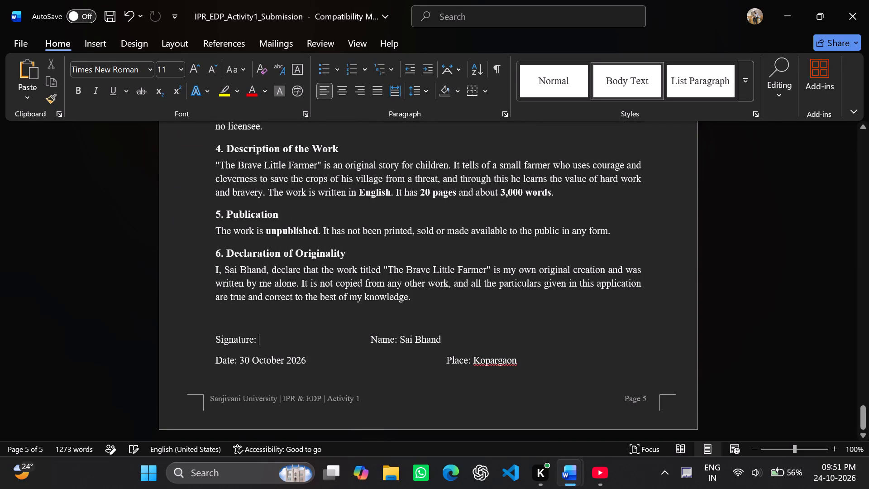
# Export the document as a PDF named IPR_EDP_Activity1 in the Downloads folder, opening it after publishing.
pyautogui.click(17, 39)
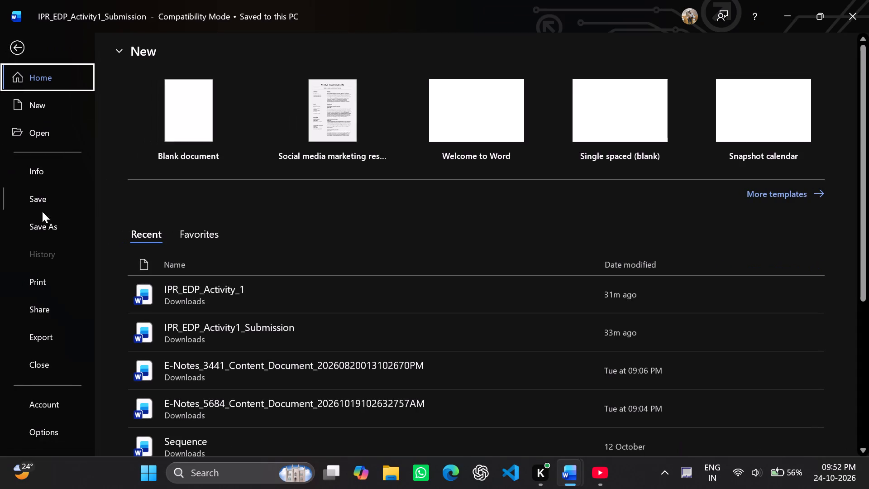
pyautogui.click(36, 338)
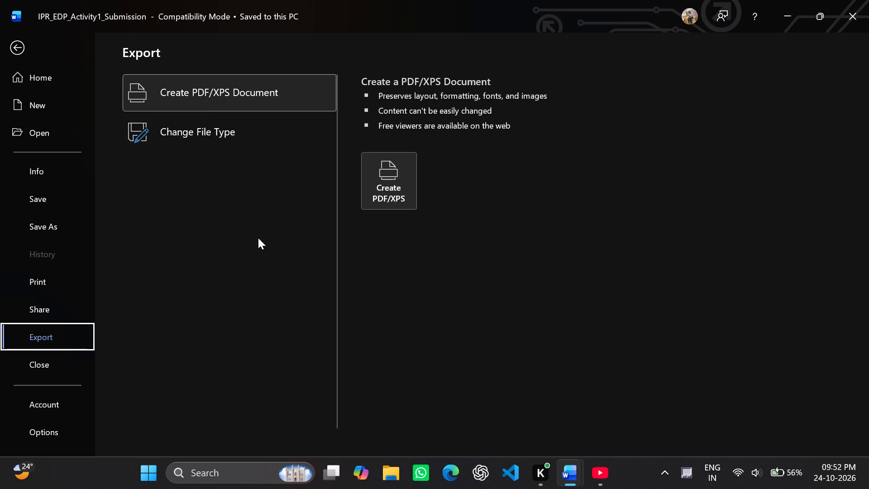
pyautogui.click(388, 201)
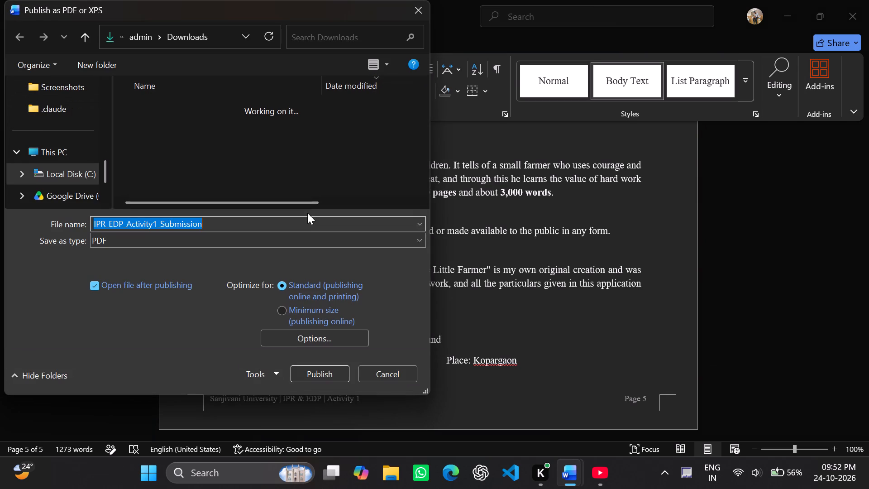
pyautogui.scroll(2, 73, 176)
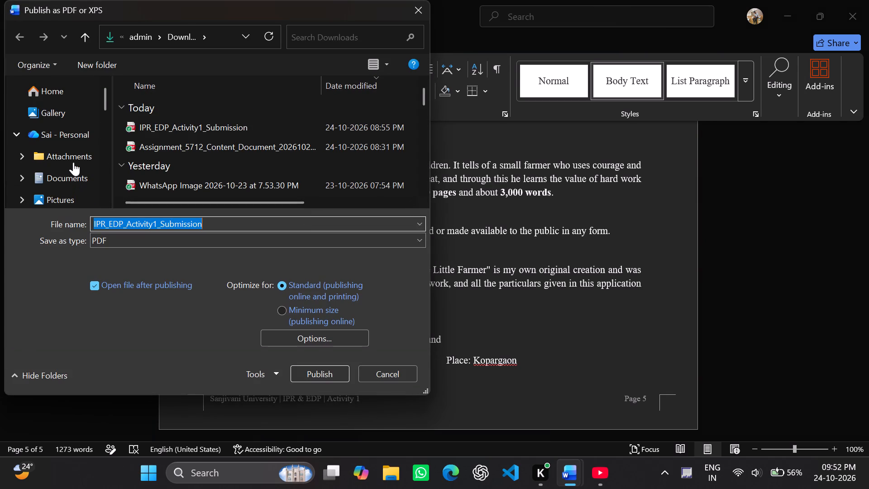
pyautogui.scroll(-1, 73, 162)
pyautogui.click(57, 189)
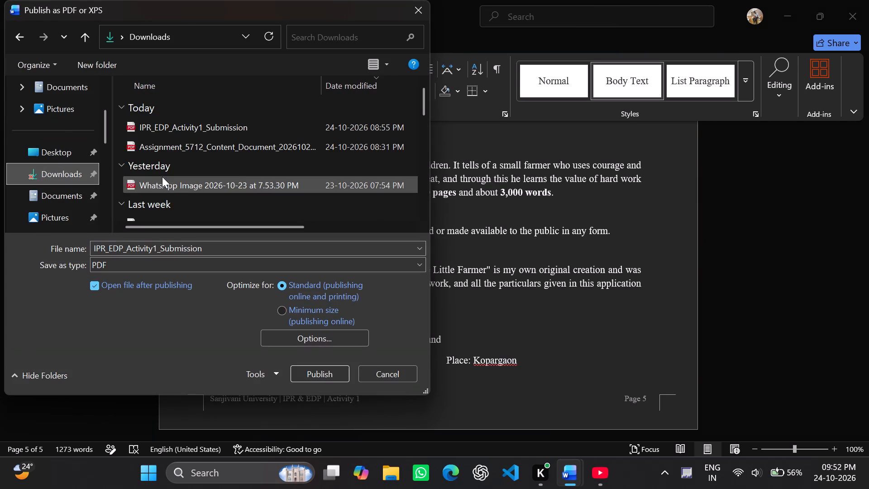
pyautogui.click(209, 248)
pyautogui.click(209, 248)
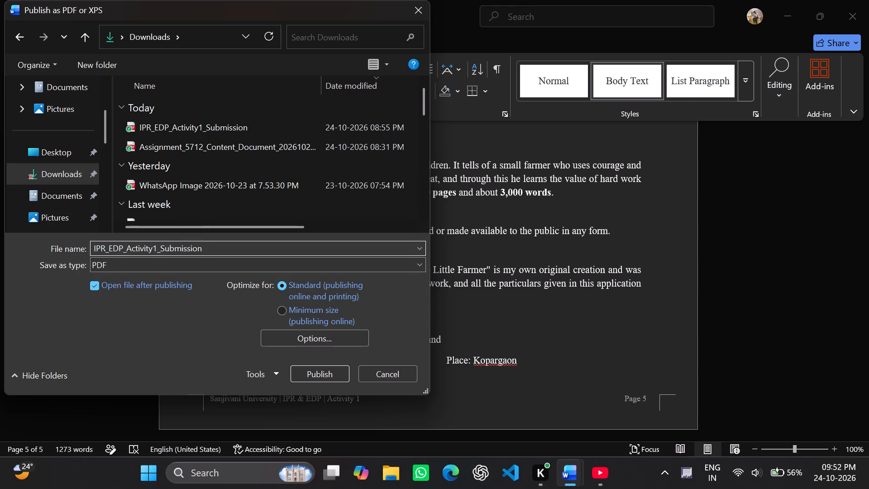
pyautogui.press('BackSpace')
pyautogui.press('BackSpace')
pyautogui.press('BackSpace')
pyautogui.press('BackSpace')
pyautogui.press('BackSpace')
pyautogui.press('BackSpace')
pyautogui.press('BackSpace')
pyautogui.press('BackSpace')
pyautogui.press('BackSpace')
pyautogui.press('BackSpace')
pyautogui.press('BackSpace')
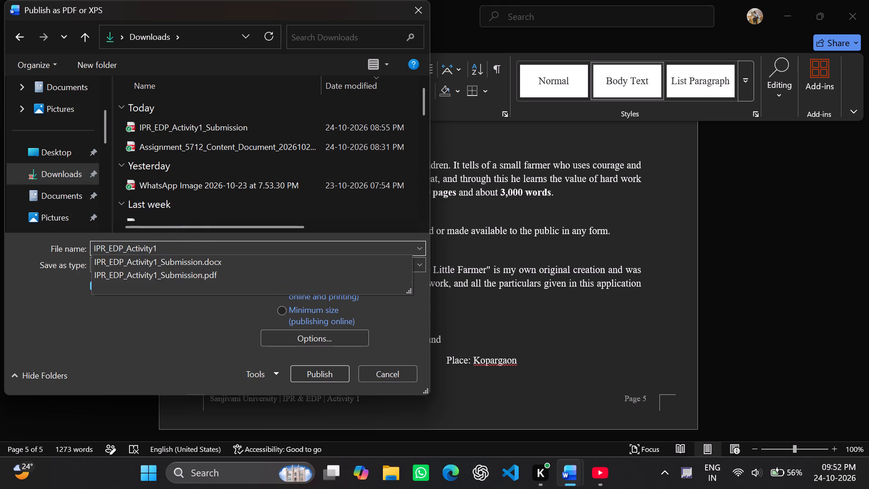
pyautogui.click(313, 373)
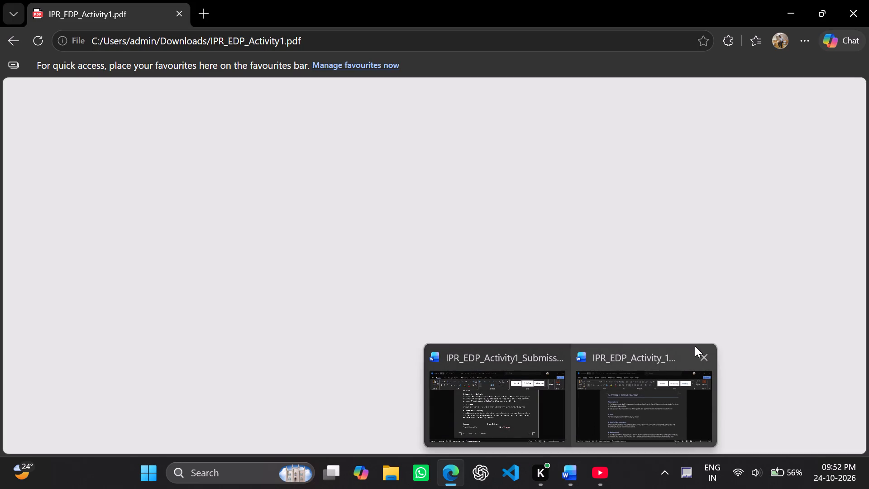
# Close the other open Word document, IPR_EDP_Activity_1.
pyautogui.click(703, 355)
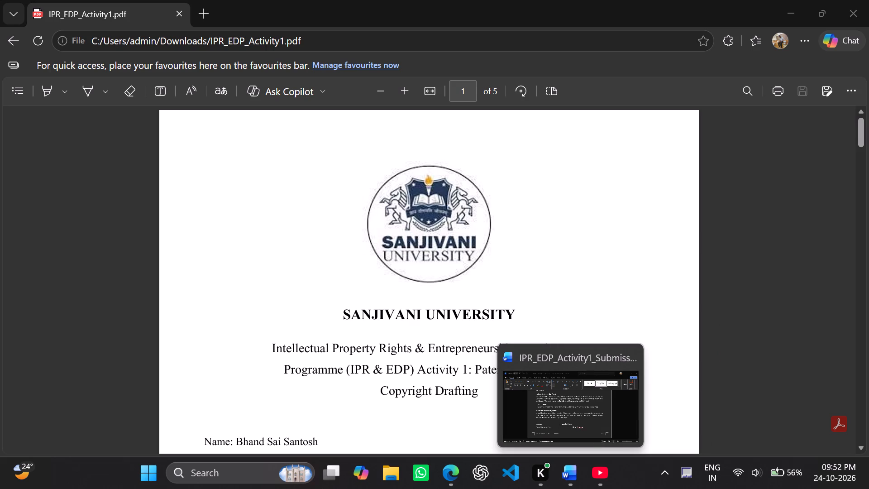
# Review the exported PDF from the cover page through the patent sections, checking the text layout and spacing on each page.
pyautogui.click(370, 358)
pyautogui.scroll(-5, 370, 358)
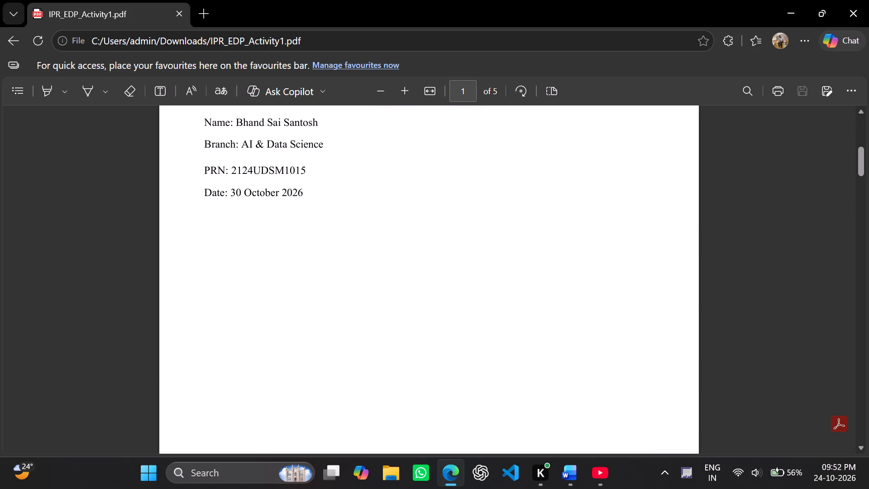
pyautogui.scroll(-3, 370, 358)
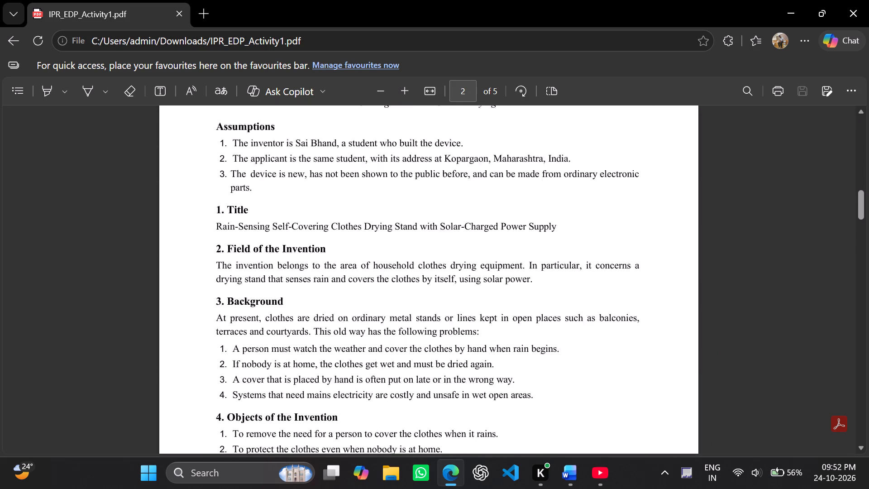
pyautogui.scroll(-5, 370, 358)
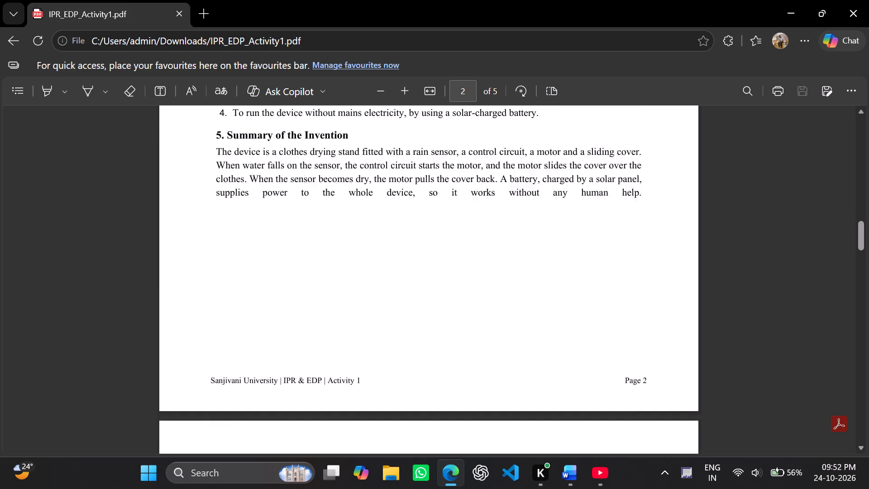
pyautogui.scroll(-1, 370, 358)
pyautogui.scroll(1, 370, 358)
pyautogui.scroll(-2, 370, 358)
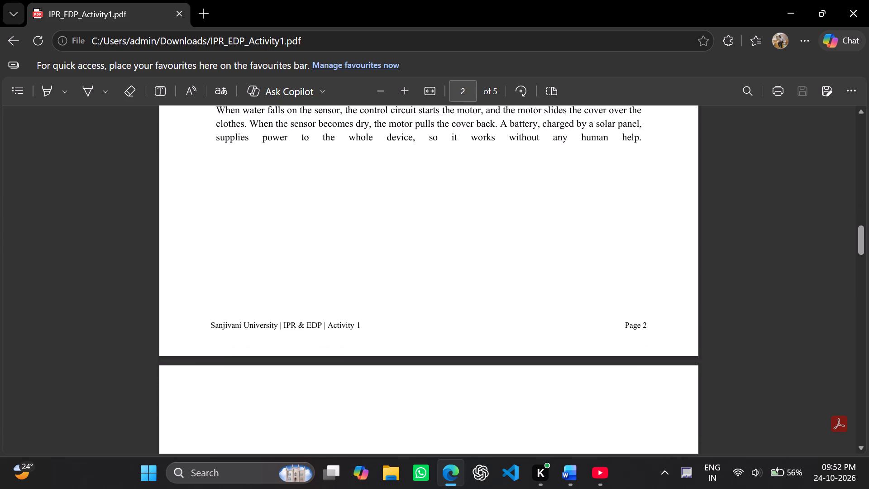
pyautogui.scroll(-5, 370, 358)
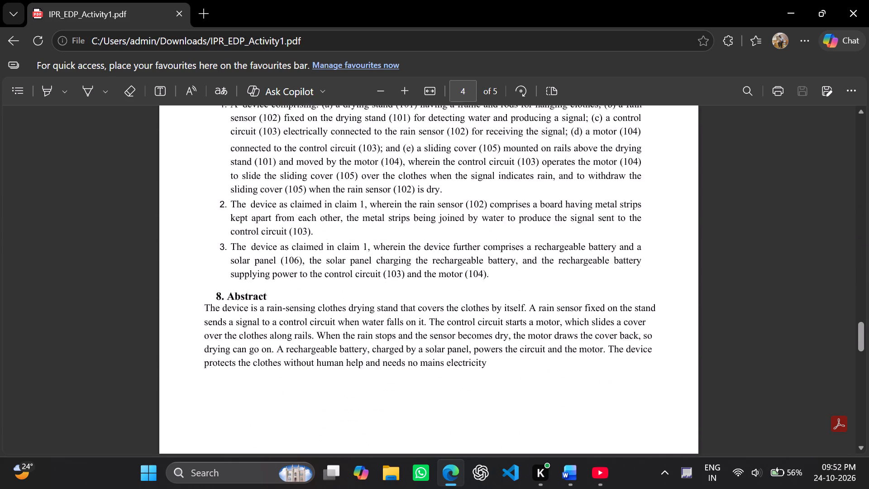
pyautogui.scroll(-1, 370, 358)
# Back in the Word document, apply the No Spacing style to the paragraph under "5. Summary of the Invention" on page 2.
pyautogui.click(569, 476)
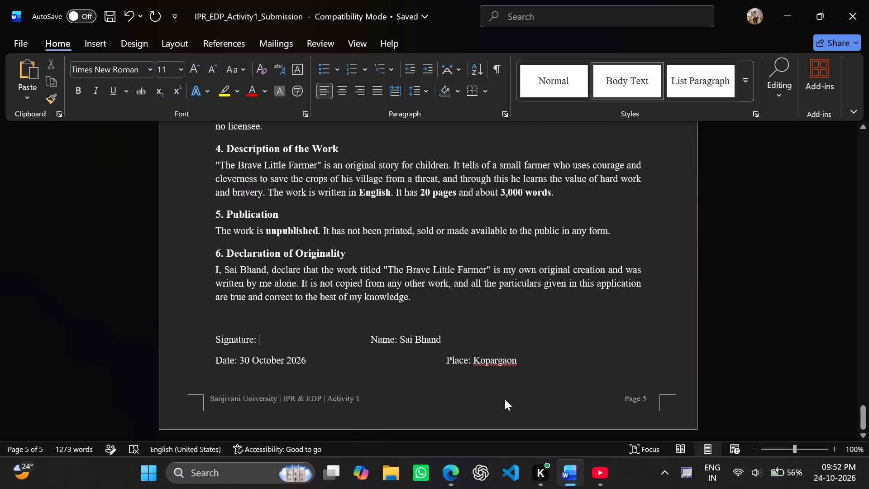
pyautogui.scroll(4, 485, 329)
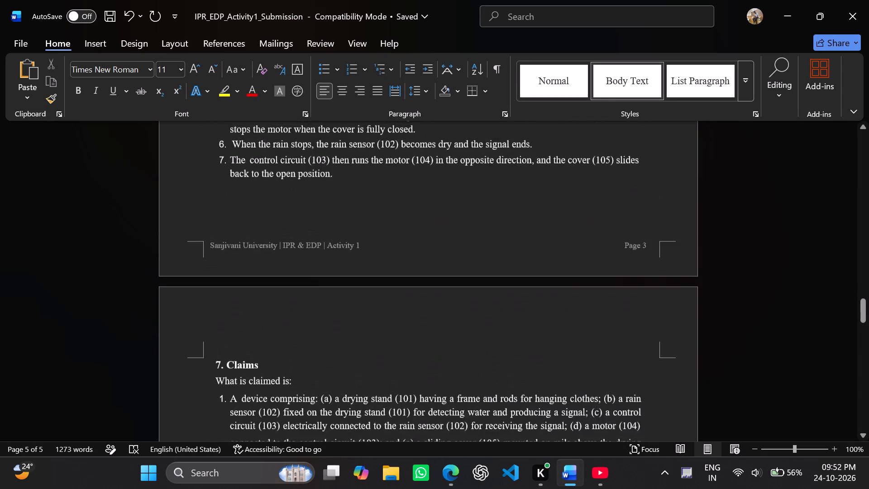
pyautogui.scroll(3, 485, 329)
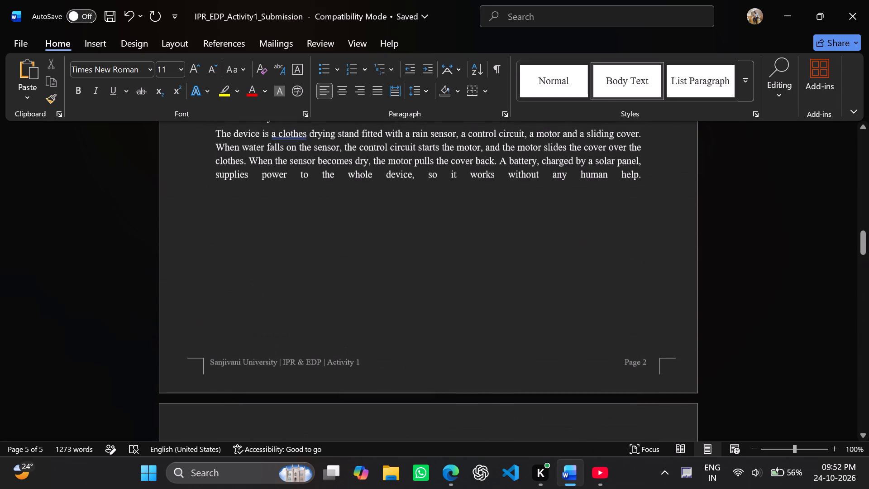
pyautogui.click(643, 177)
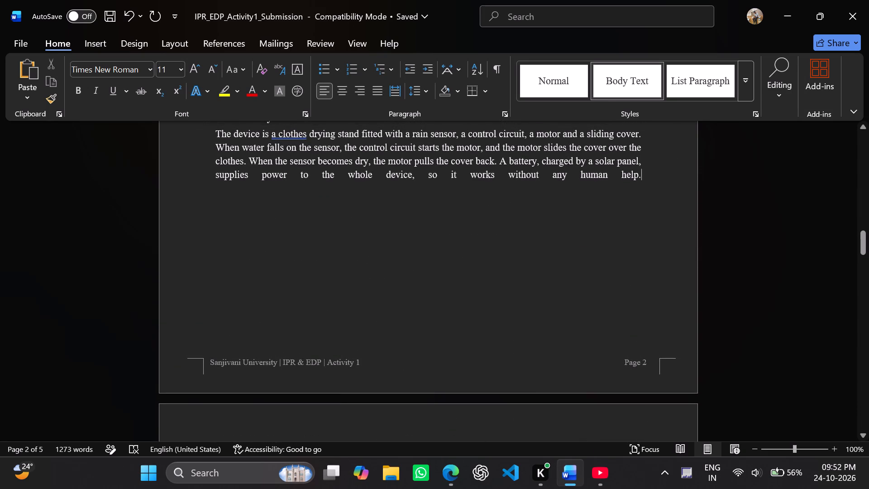
pyautogui.click(637, 173)
pyautogui.moveTo(643, 175); pyautogui.dragTo(468, 163)
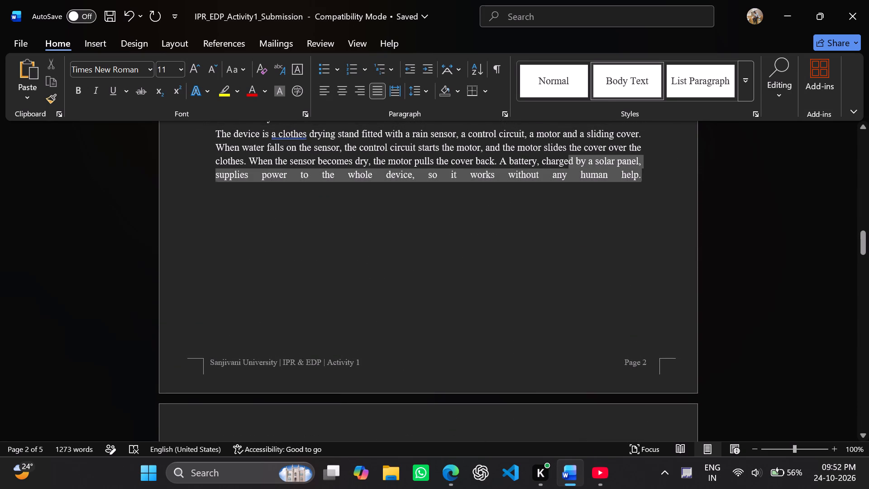
pyautogui.moveTo(468, 163); pyautogui.dragTo(202, 167)
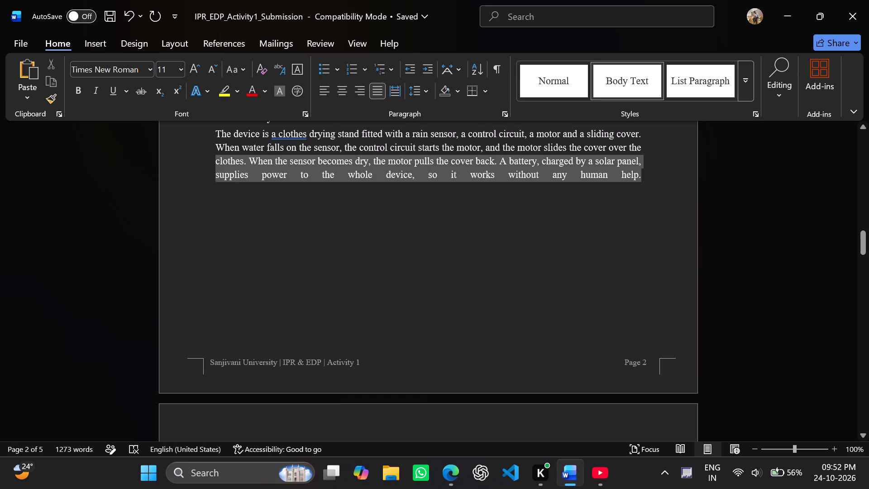
pyautogui.moveTo(202, 167); pyautogui.dragTo(211, 176)
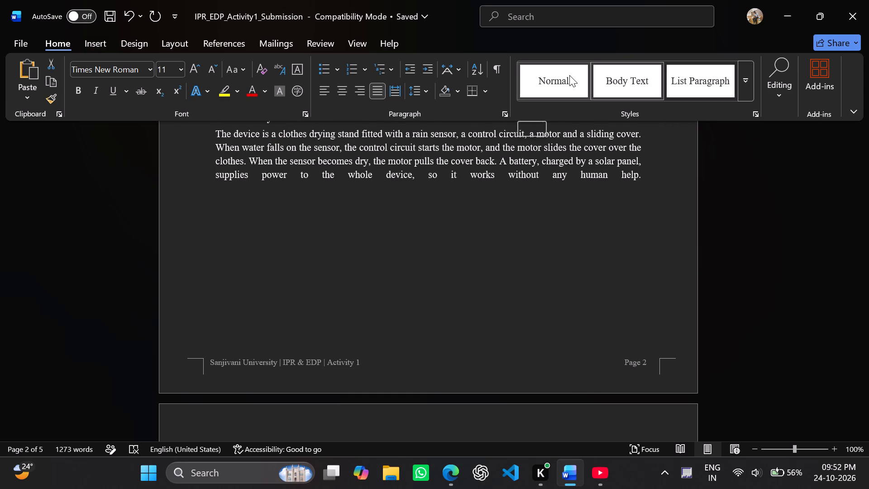
pyautogui.click(740, 77)
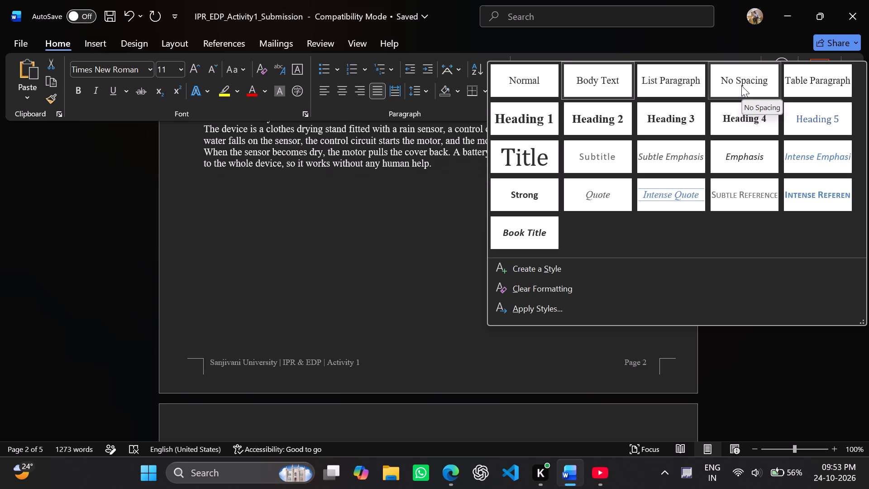
pyautogui.scroll(1, 406, 218)
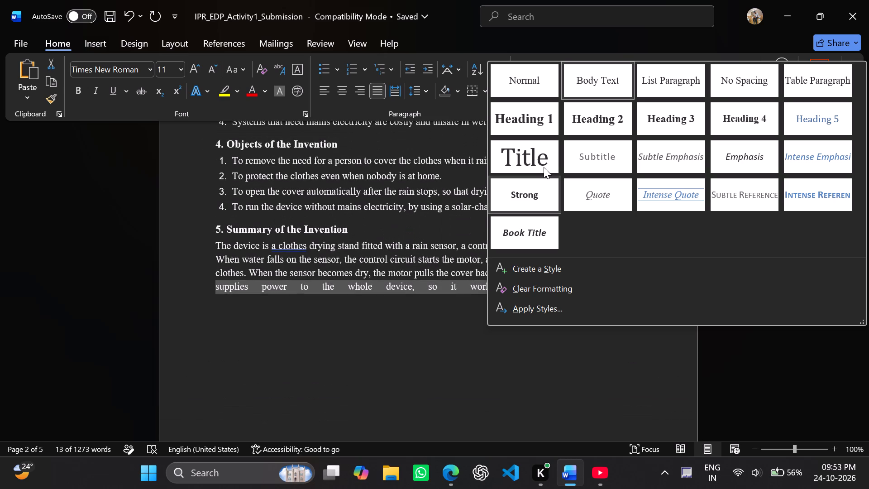
pyautogui.click(744, 76)
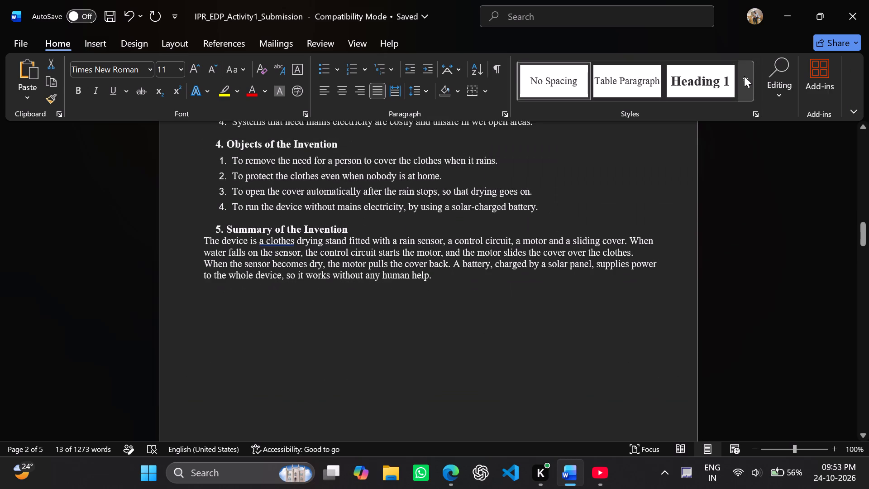
pyautogui.click(556, 314)
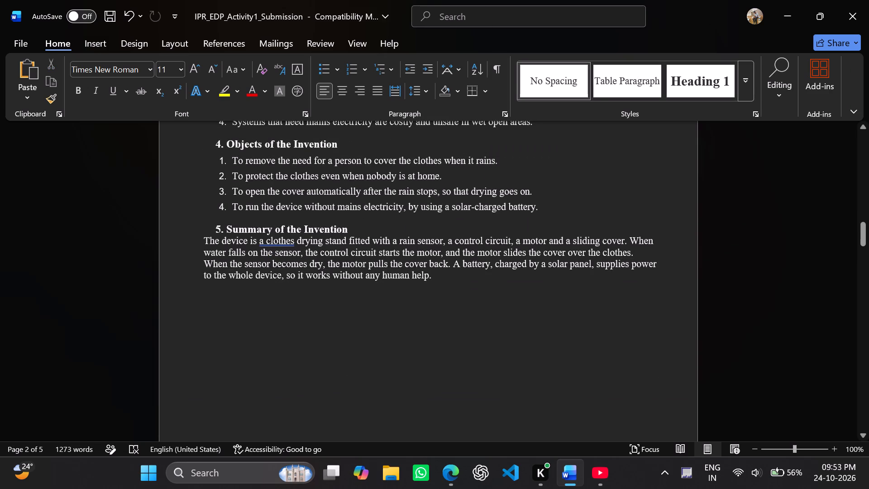
# Check the layout of the summary on page 2 against the detailed description and working sections on page 3.
pyautogui.scroll(1, 435, 323)
pyautogui.scroll(-4, 435, 323)
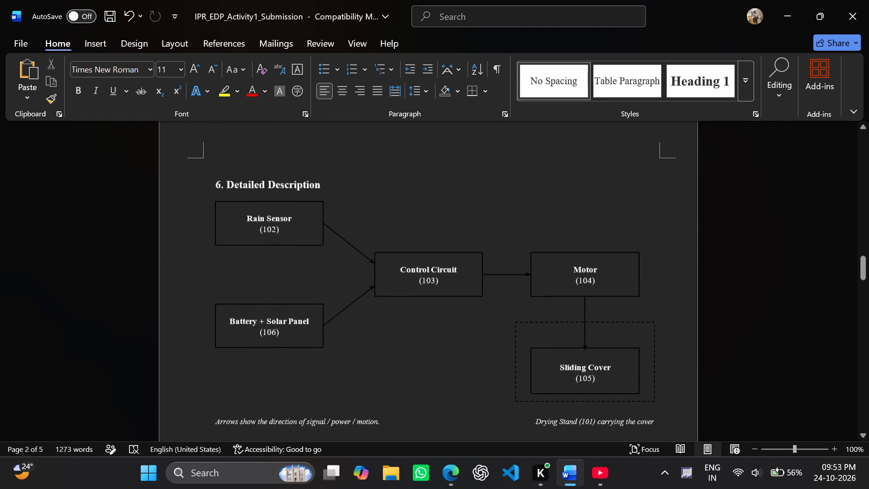
pyautogui.scroll(-4, 435, 323)
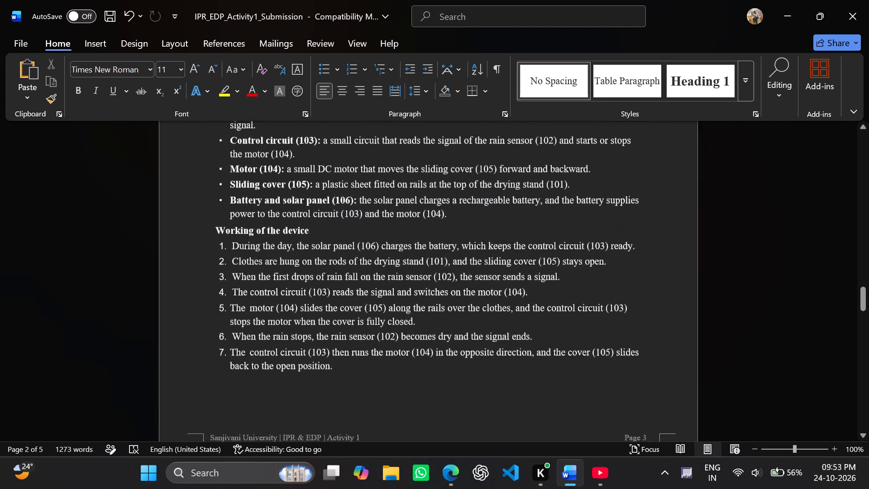
pyautogui.scroll(-1, 435, 323)
pyautogui.scroll(6, 435, 323)
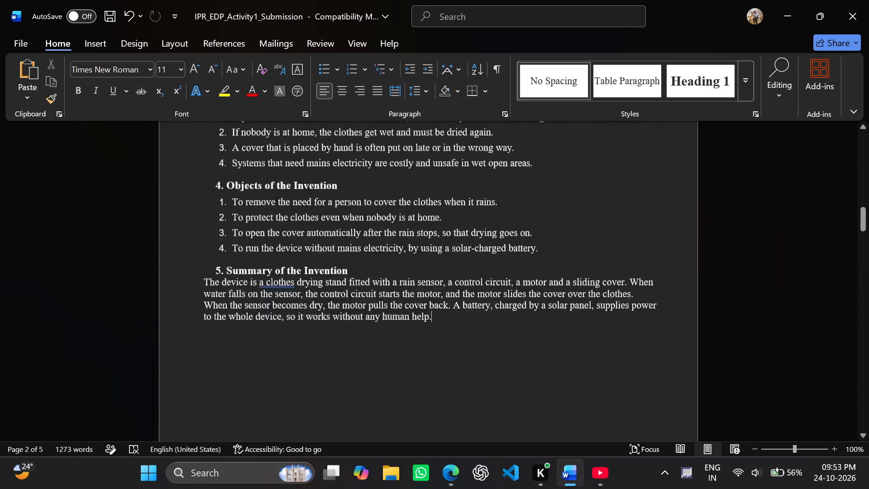
pyautogui.scroll(-2, 435, 323)
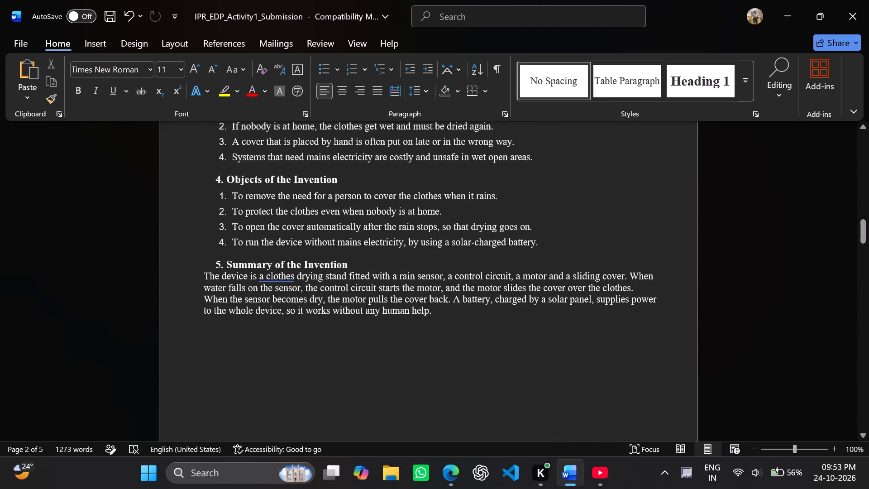
# Set the line spacing of the whole paragraph under "5. Summary of the Invention" to 1.15.
pyautogui.click(357, 298)
pyautogui.moveTo(431, 316); pyautogui.dragTo(204, 282)
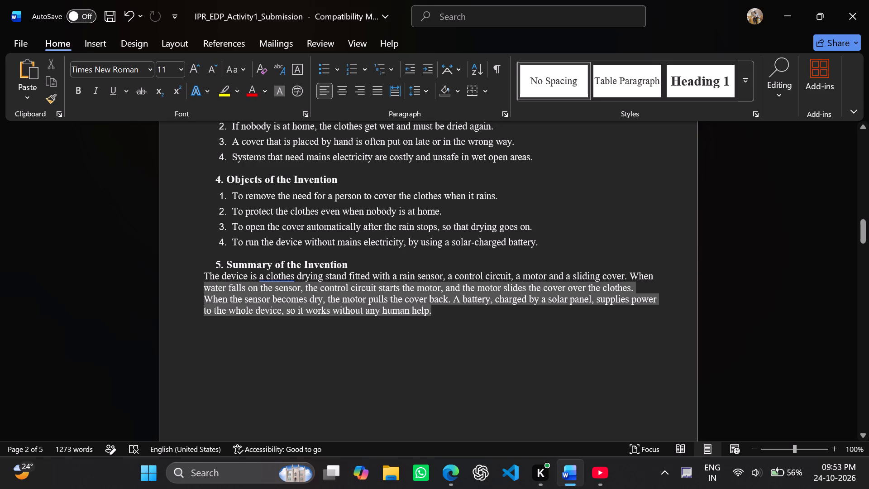
pyautogui.moveTo(204, 282); pyautogui.dragTo(201, 277)
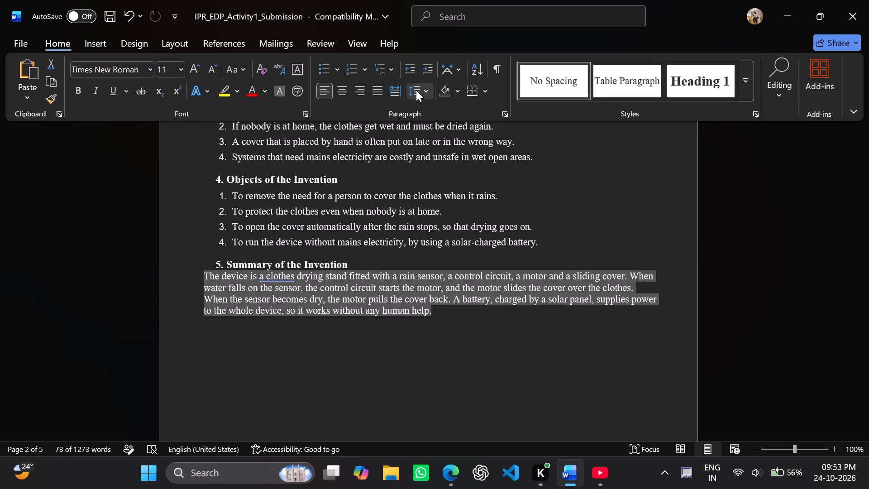
pyautogui.click(416, 90)
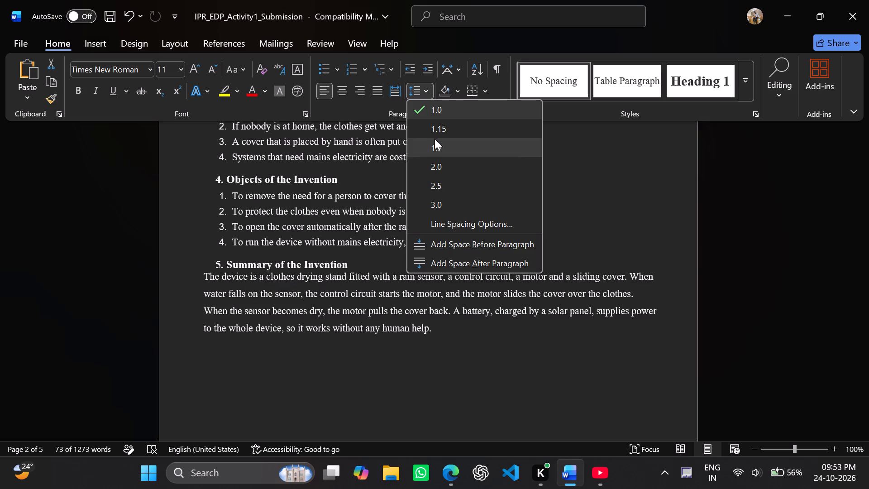
pyautogui.click(434, 133)
pyautogui.click(419, 327)
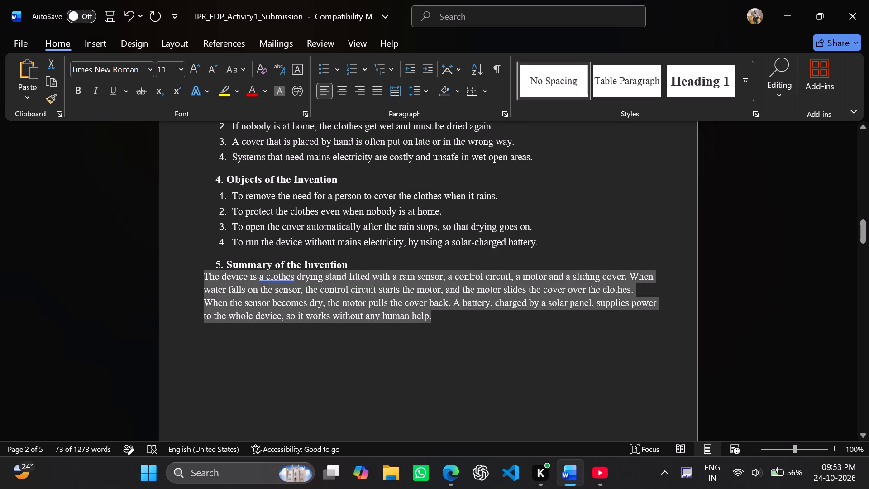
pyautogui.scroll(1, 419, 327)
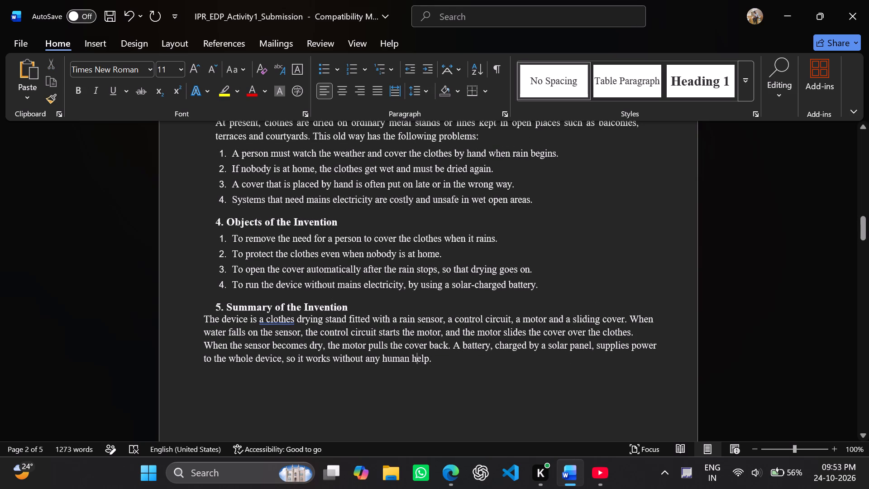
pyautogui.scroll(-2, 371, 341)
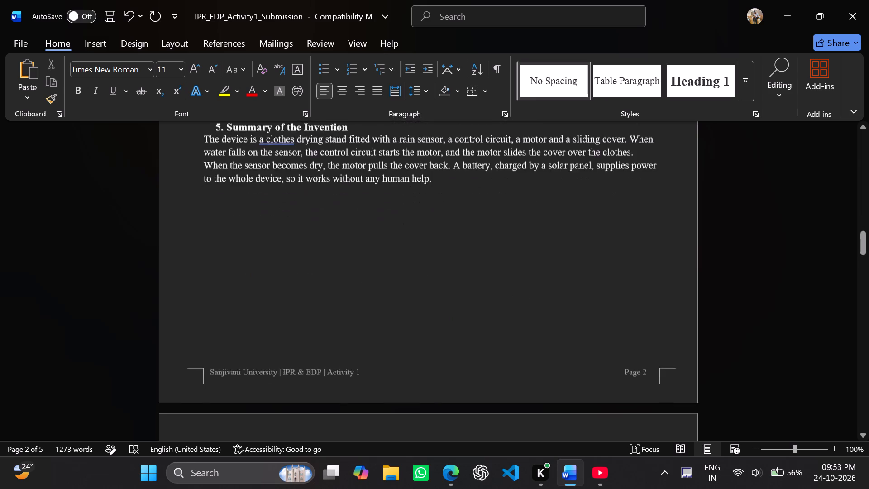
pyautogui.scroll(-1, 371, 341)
# In File Explorer, delete the Assignment_5712 PDF, the IPR_EDP_Activity_1 Word file and the IPR_EDP_Activity1 PDF from Downloads.
pyautogui.click(388, 478)
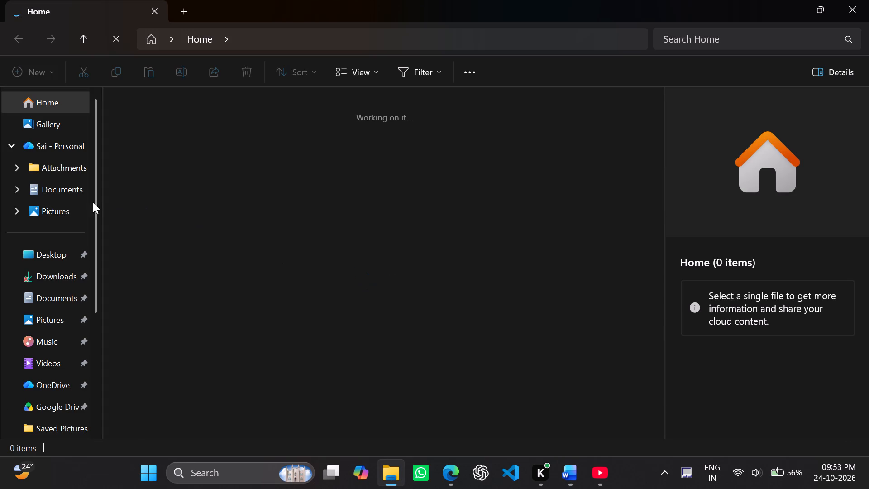
pyautogui.click(65, 190)
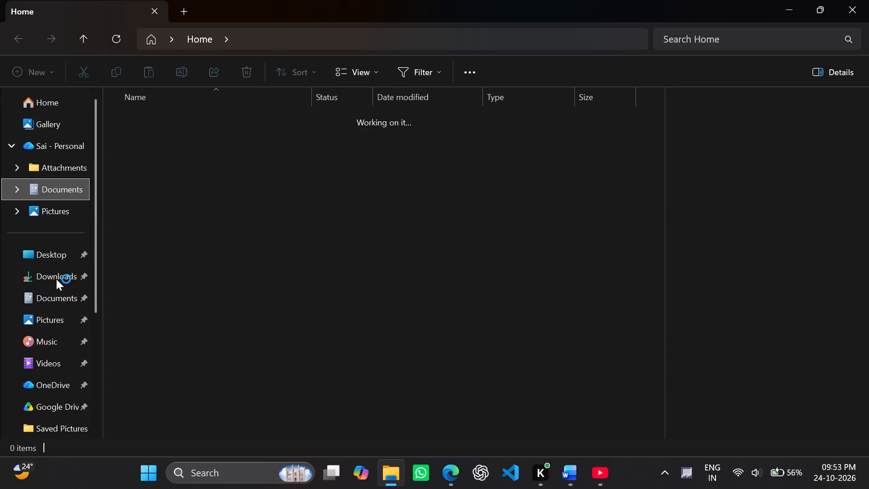
pyautogui.click(56, 279)
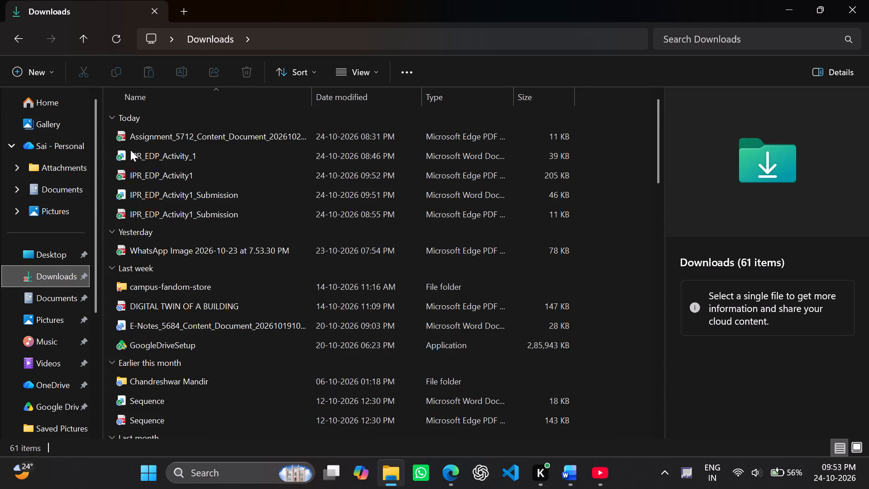
pyautogui.moveTo(109, 132); pyautogui.dragTo(175, 221)
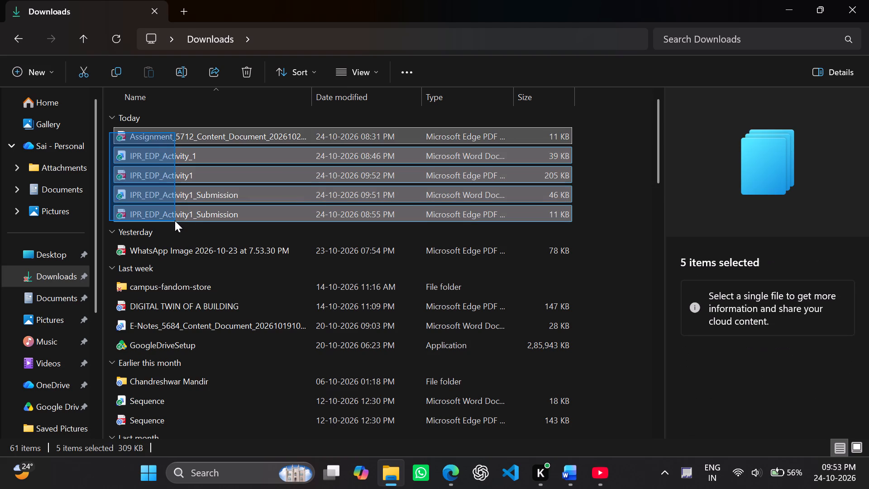
pyautogui.moveTo(175, 221); pyautogui.dragTo(187, 180)
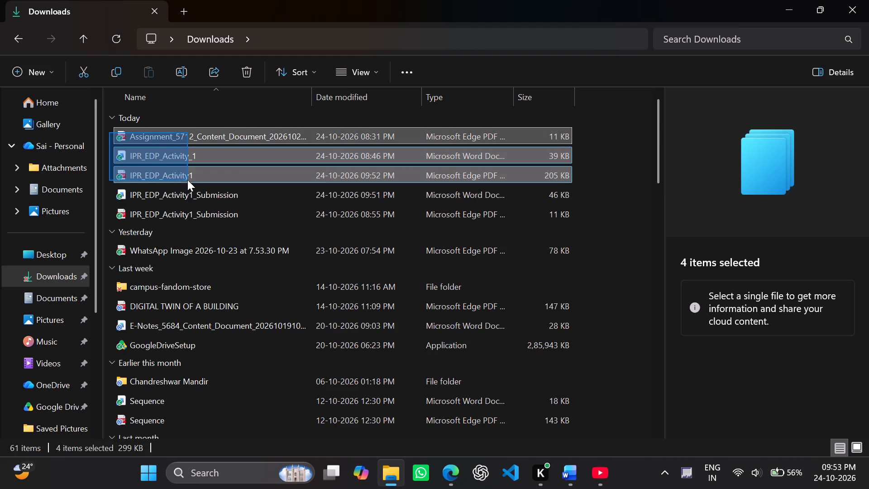
pyautogui.moveTo(187, 180); pyautogui.dragTo(187, 179)
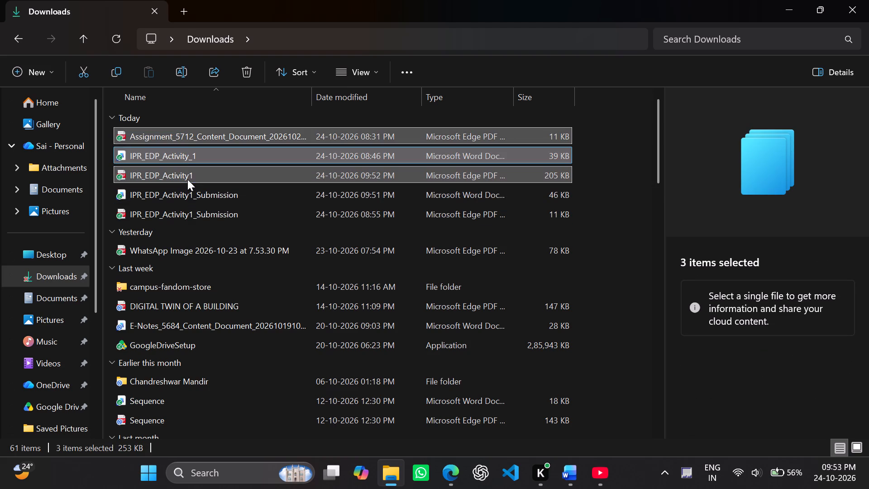
pyautogui.press('Delete')
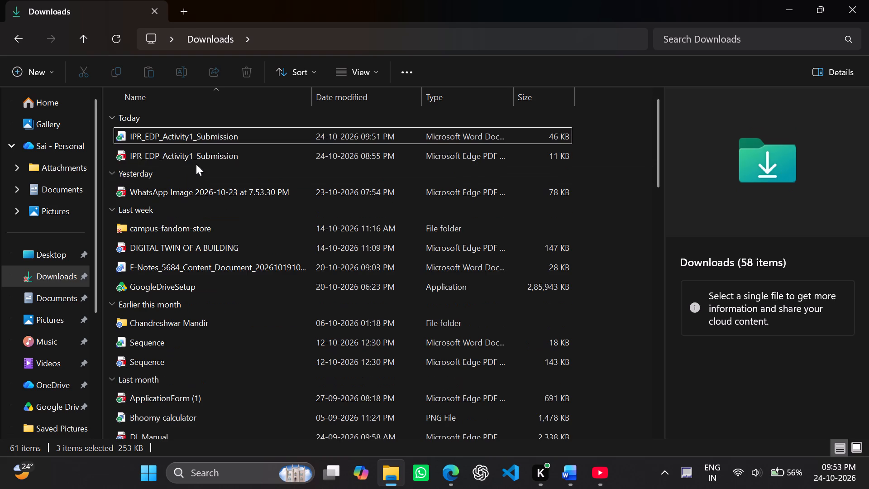
# Delete the IPR_EDP_Activity1_Submission PDF from Downloads, keeping the Word file of the same name.
pyautogui.click(195, 158)
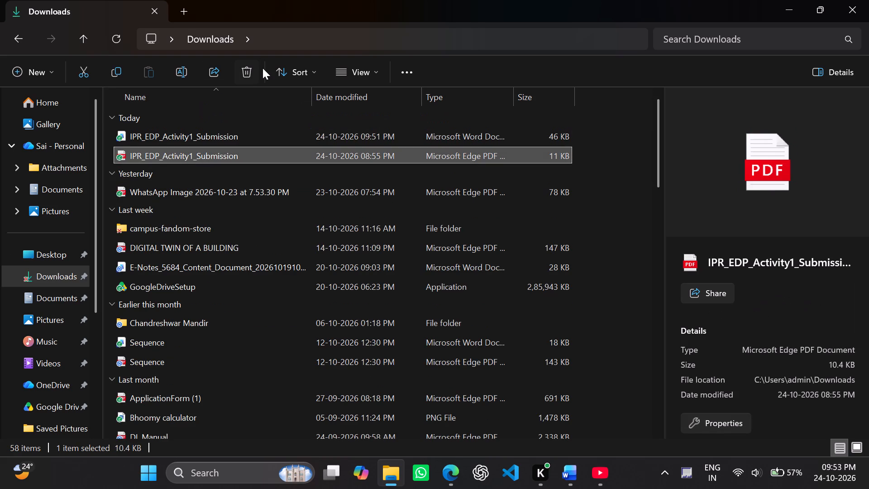
pyautogui.click(248, 70)
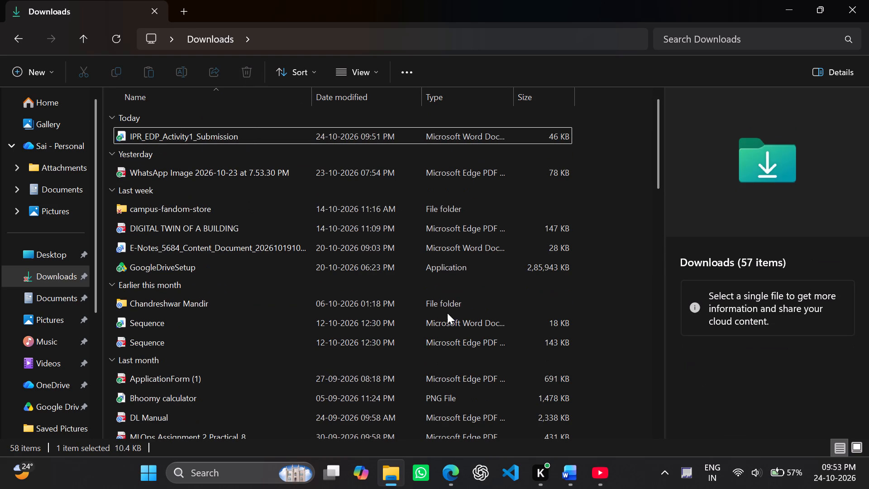
# Switch to Edge and close the window showing the old IPR_EDP_Activity1.pdf.
pyautogui.click(450, 470)
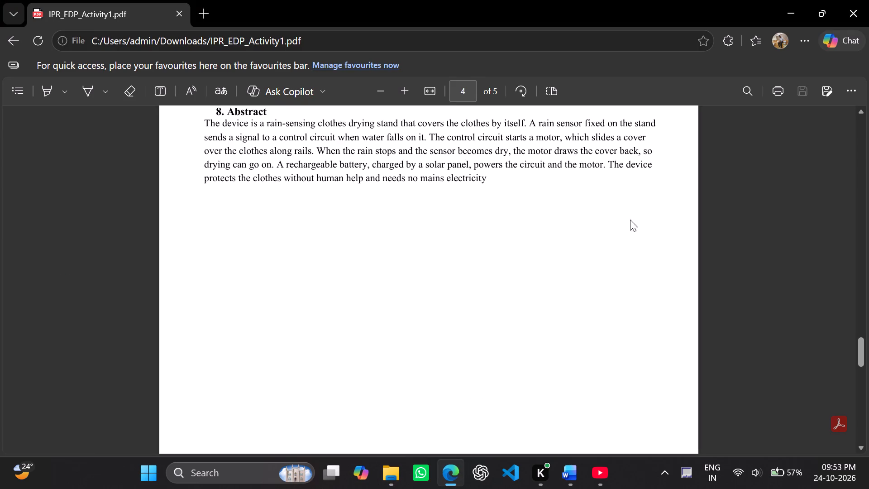
pyautogui.click(851, 8)
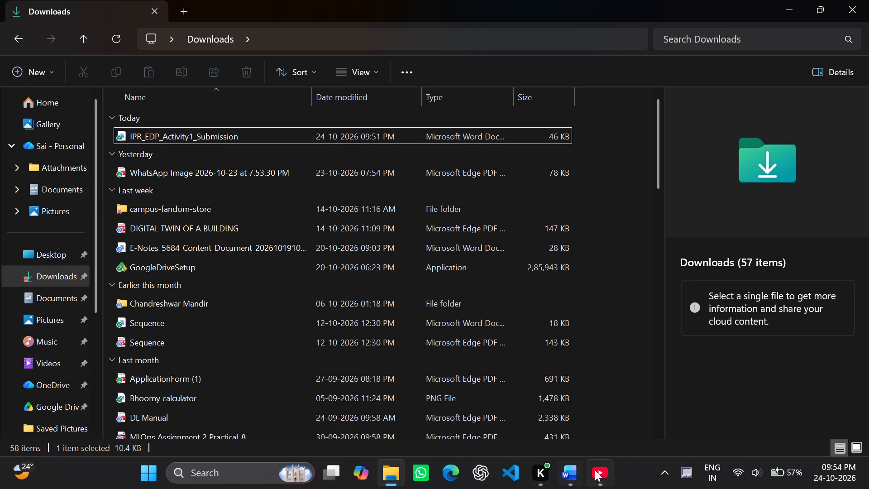
# Back in the Word document, export it as a PDF named IPR_EDP_Activity1 in the Downloads folder.
pyautogui.click(563, 474)
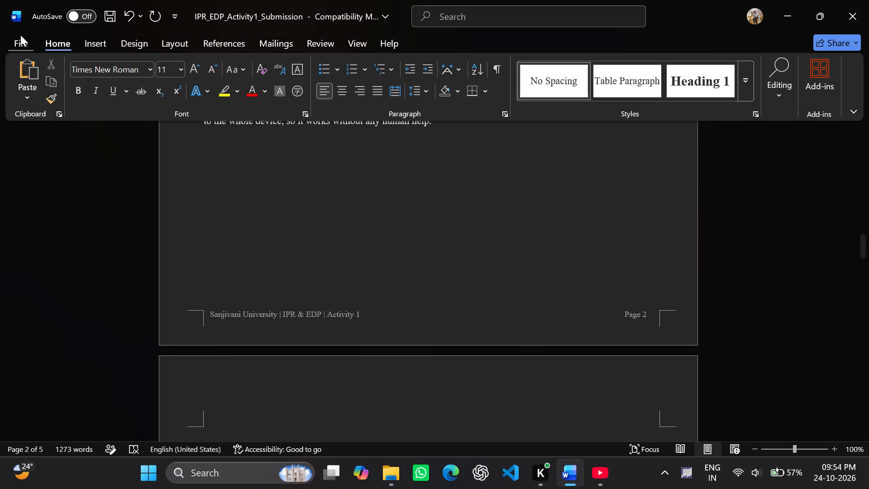
pyautogui.click(20, 35)
pyautogui.click(45, 333)
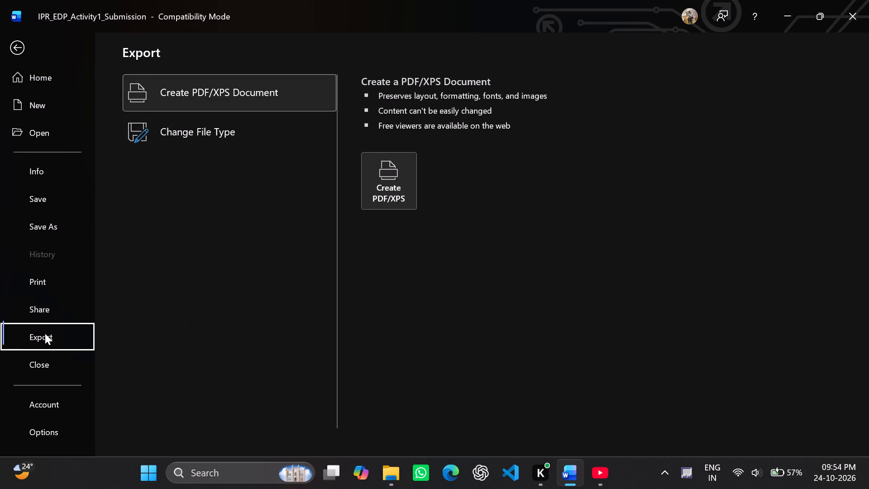
pyautogui.click(380, 191)
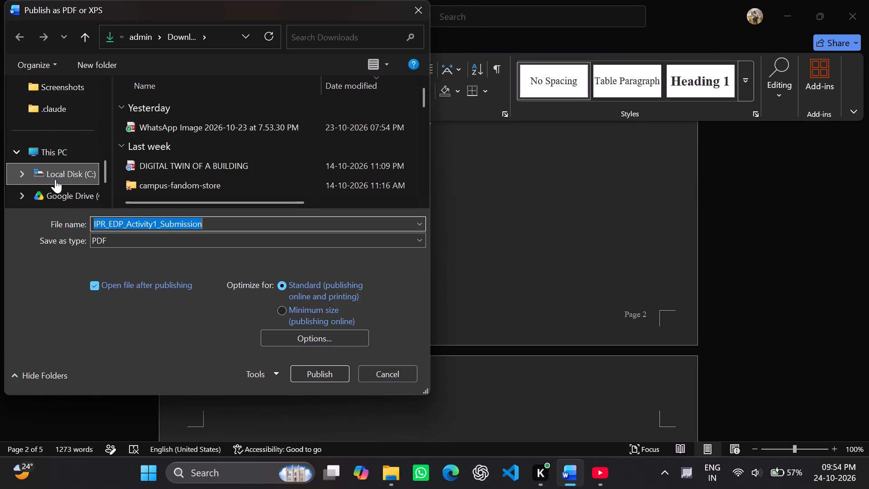
pyautogui.scroll(1, 55, 179)
pyautogui.scroll(-1, 58, 165)
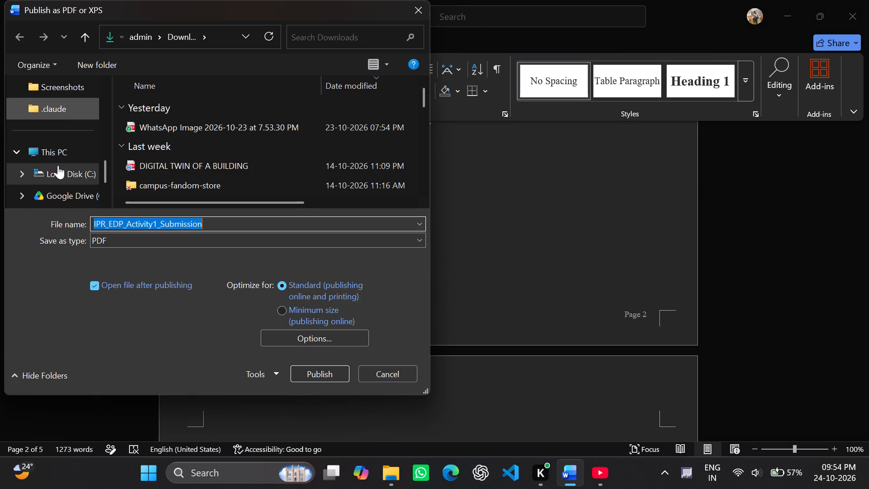
pyautogui.scroll(1, 58, 165)
pyautogui.scroll(-2, 58, 165)
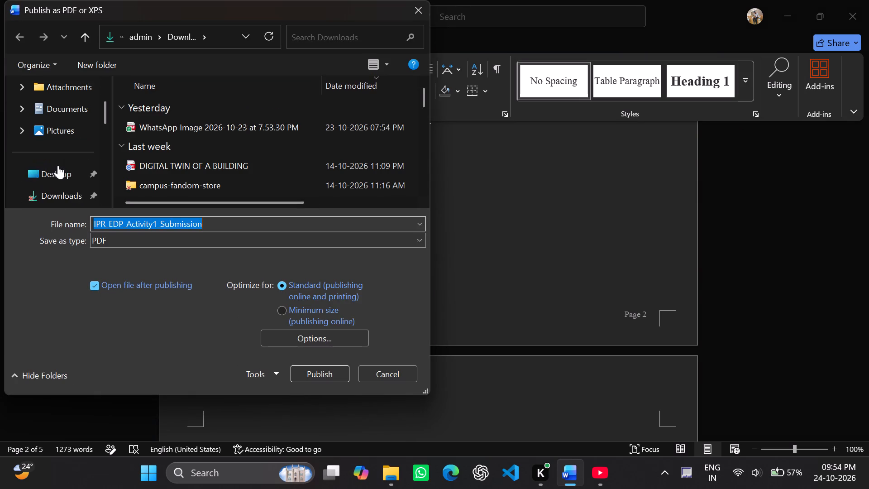
pyautogui.click(56, 189)
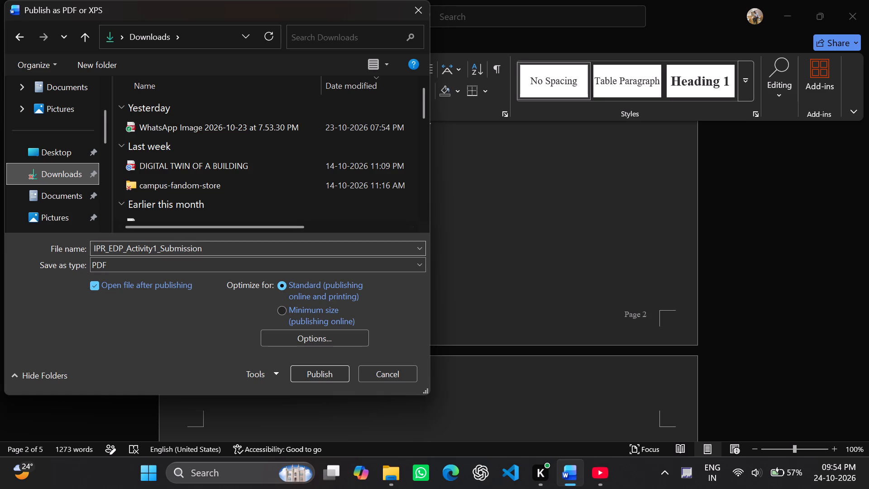
pyautogui.click(216, 251)
pyautogui.click(216, 251)
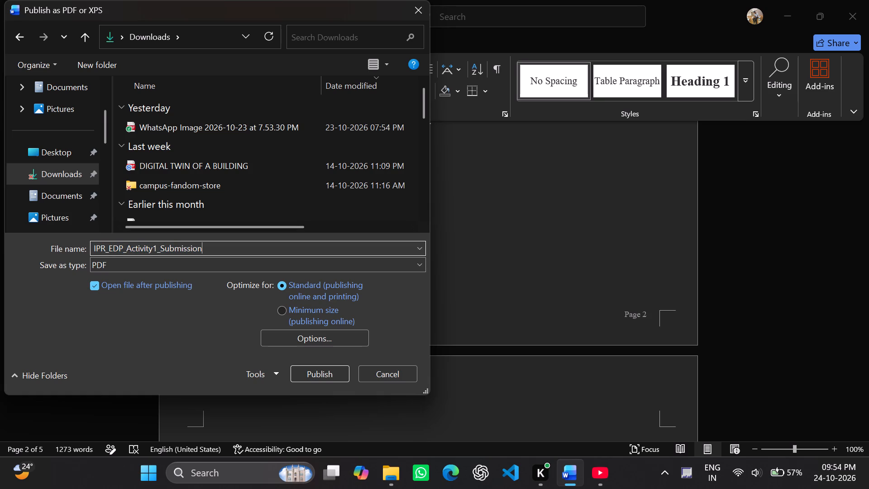
pyautogui.press('BackSpace')
pyautogui.press('BackSpace')
pyautogui.press('BackSpace')
pyautogui.press('BackSpace')
pyautogui.press('BackSpace')
pyautogui.press('BackSpace')
pyautogui.press('BackSpace')
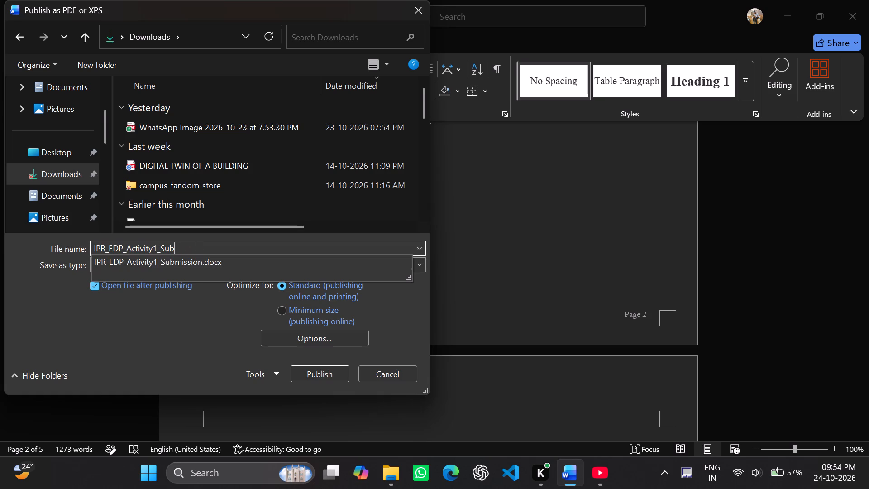
pyautogui.press('BackSpace')
pyautogui.press('BackSpace')
pyautogui.press('BackSpace')
pyautogui.press('BackSpace')
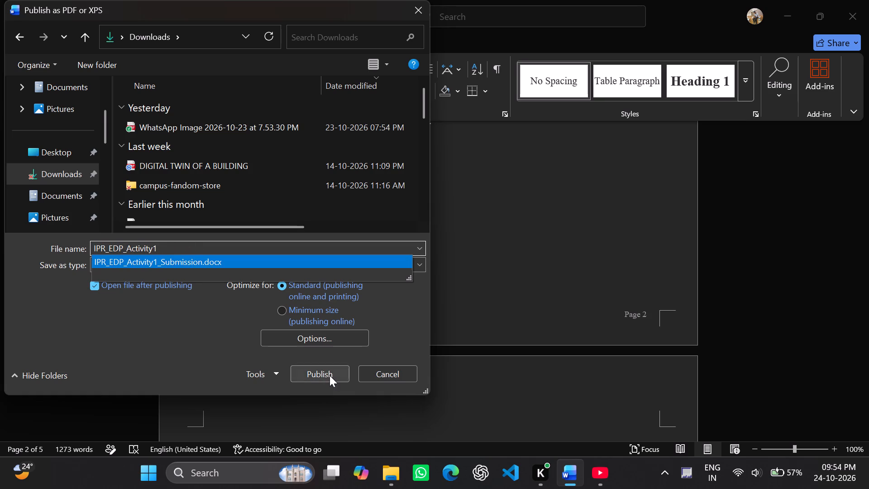
pyautogui.click(329, 375)
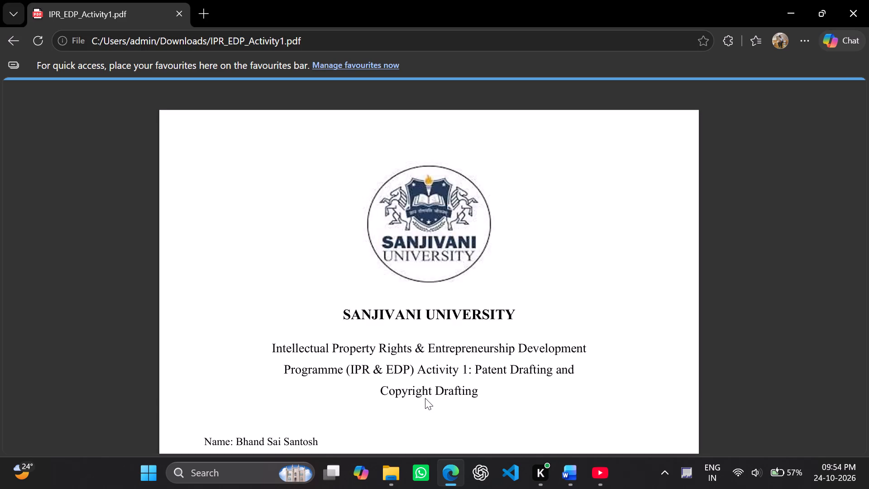
# Check the new PDF's signature block, and in Word insert spaces before "Name:" on page 5 to align it with "Place:" below.
pyautogui.scroll(4, 425, 398)
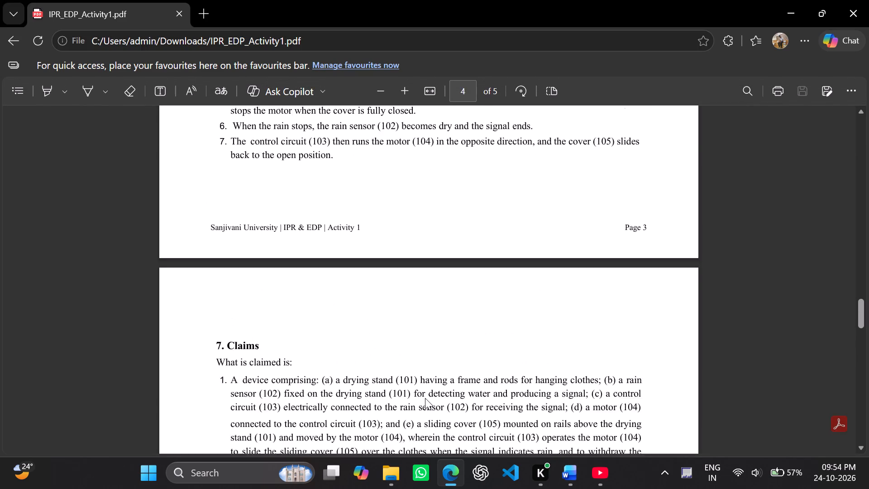
pyautogui.scroll(-11, 425, 398)
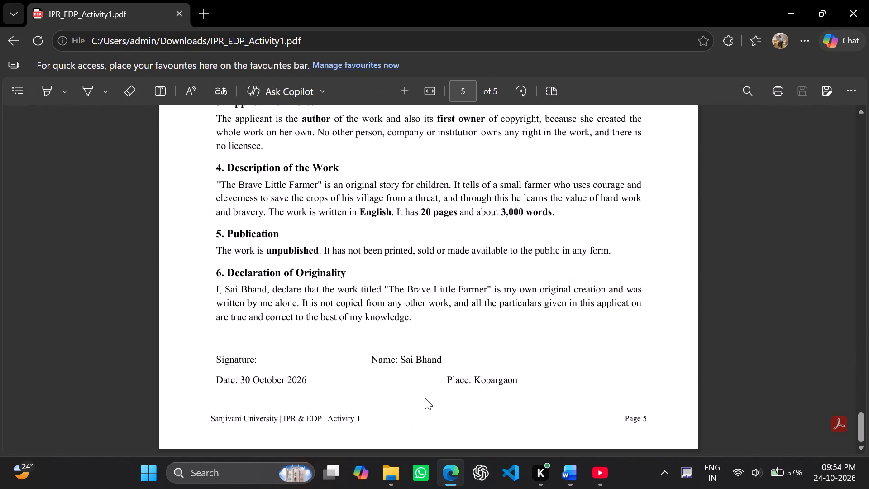
pyautogui.click(577, 480)
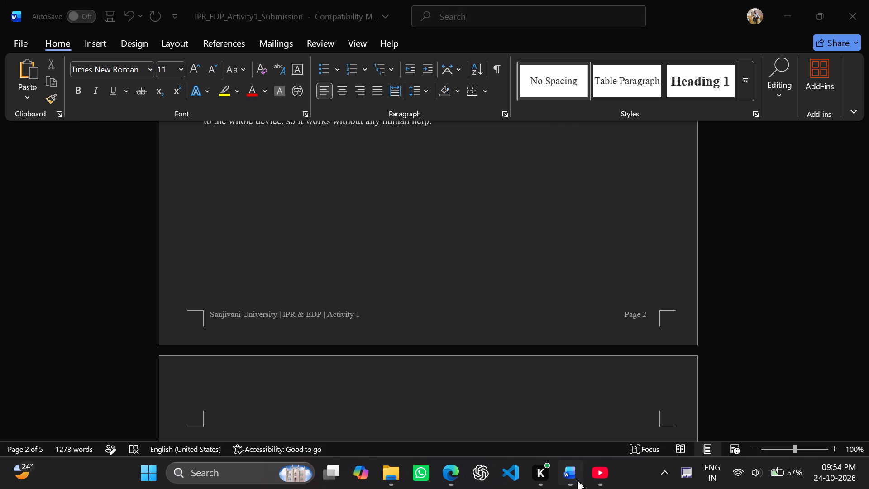
pyautogui.scroll(-10, 487, 383)
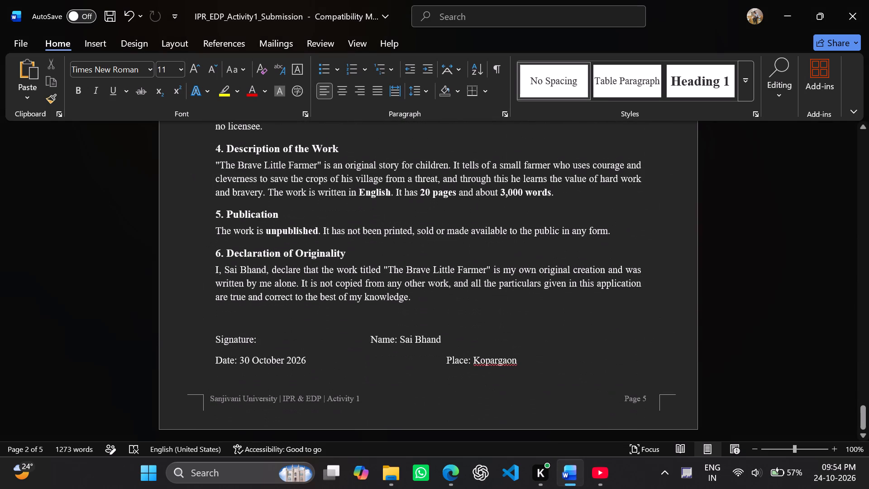
pyautogui.click(371, 340)
pyautogui.press('space')
pyautogui.press('space')
pyautogui.press('space')
pyautogui.press('space')
pyautogui.press('space')
pyautogui.press('space')
pyautogui.press('space')
pyautogui.press('space')
pyautogui.press('space')
pyautogui.press('space')
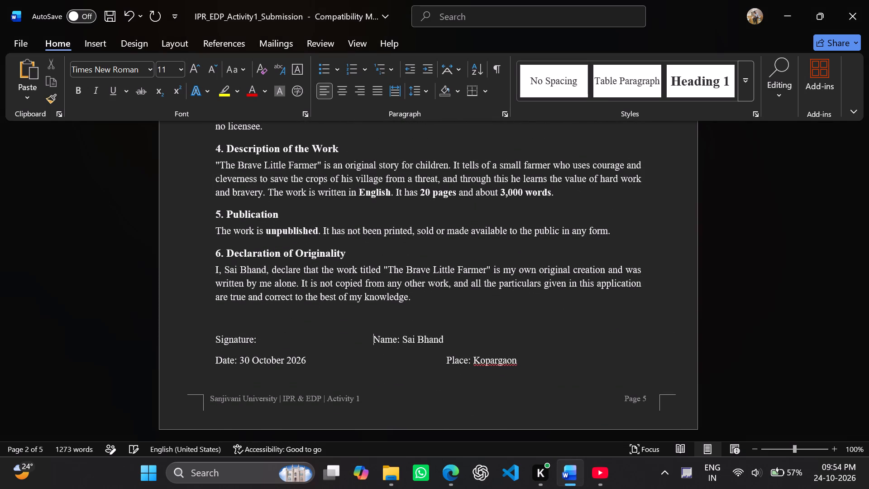
pyautogui.press('space')
pyautogui.press('space')
pyautogui.press('space')
pyautogui.press('space')
pyautogui.press('space')
pyautogui.press('space')
pyautogui.press('space')
pyautogui.press('space')
pyautogui.press('space')
pyautogui.press('space')
pyautogui.press('space')
pyautogui.press('space')
pyautogui.press('space')
pyautogui.press('space')
pyautogui.press('space')
pyautogui.press('space')
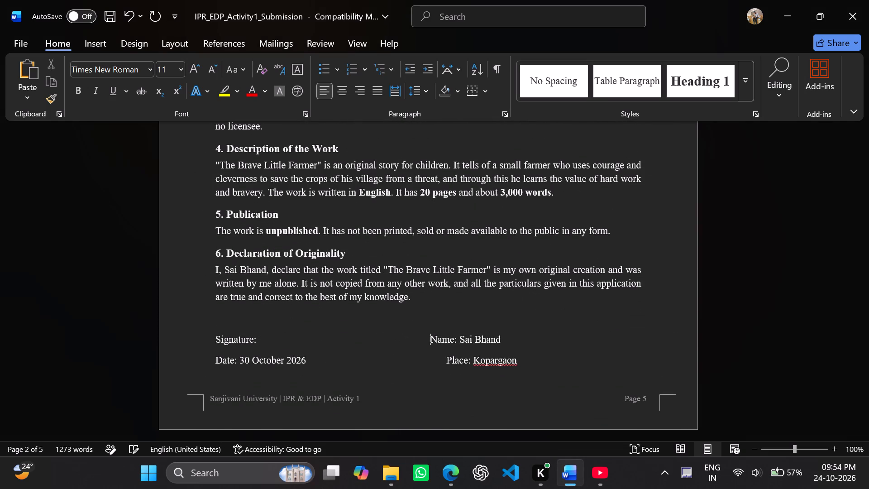
pyautogui.press('space')
pyautogui.press('space')
pyautogui.press('space')
pyautogui.press('space')
pyautogui.press('space')
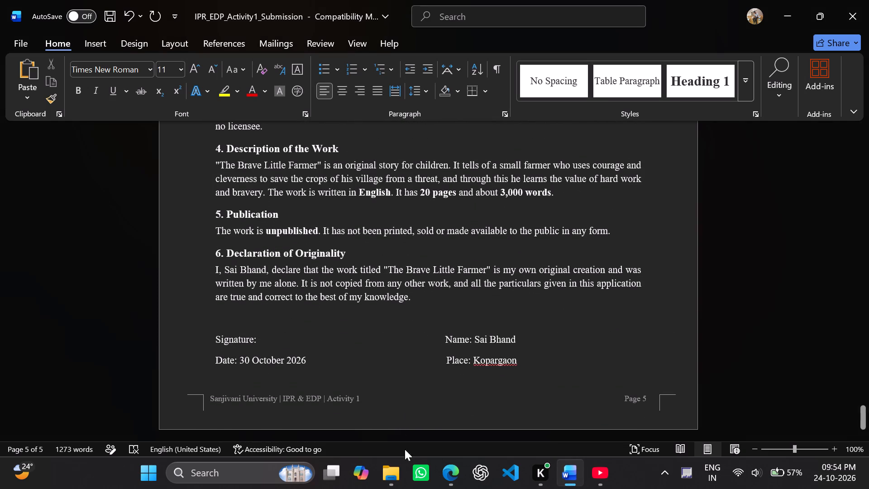
# Switch to Edge and review IPR_EDP_Activity1.pdf from page 5 back to the cover page, closing the window when done.
pyautogui.click(452, 470)
pyautogui.scroll(1, 469, 334)
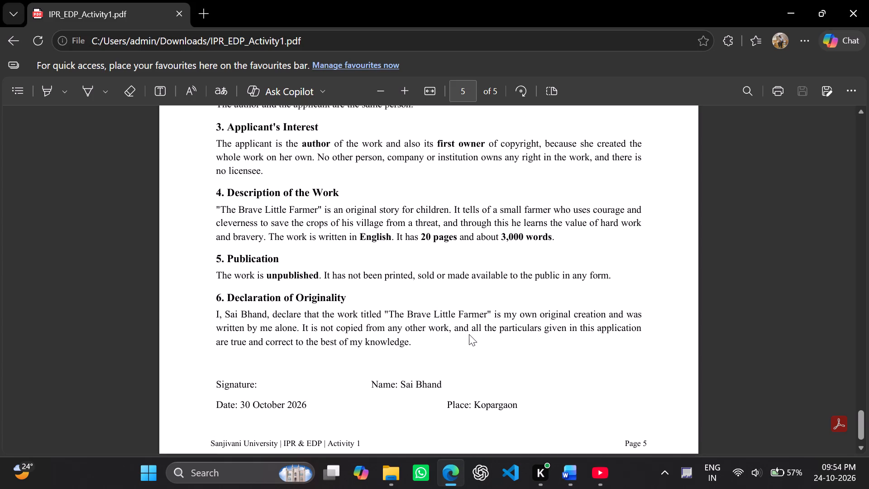
pyautogui.scroll(2, 469, 334)
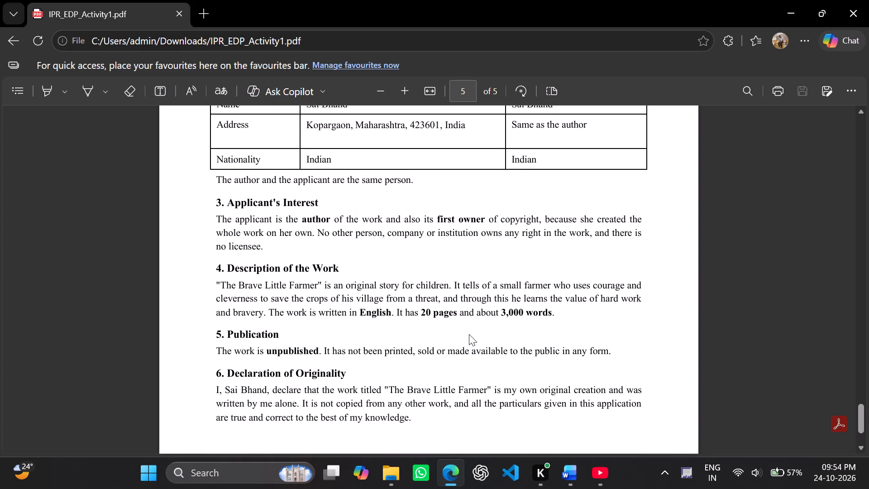
pyautogui.scroll(3, 469, 334)
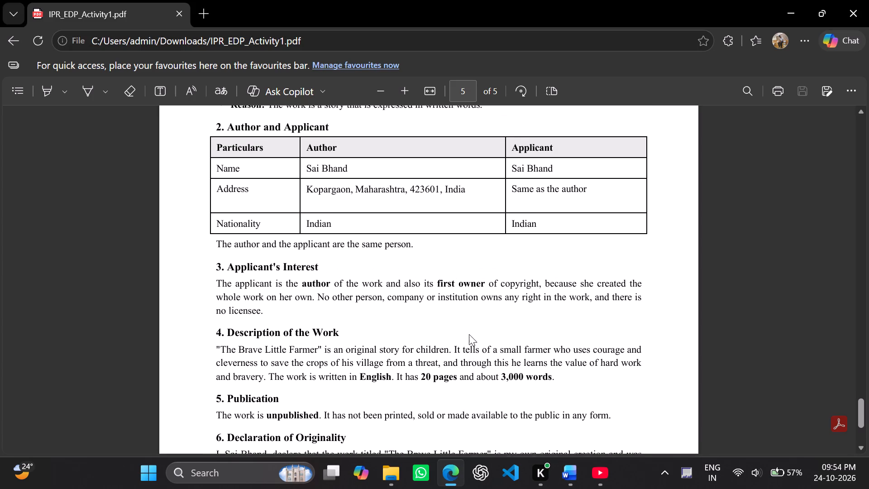
pyautogui.scroll(3, 469, 334)
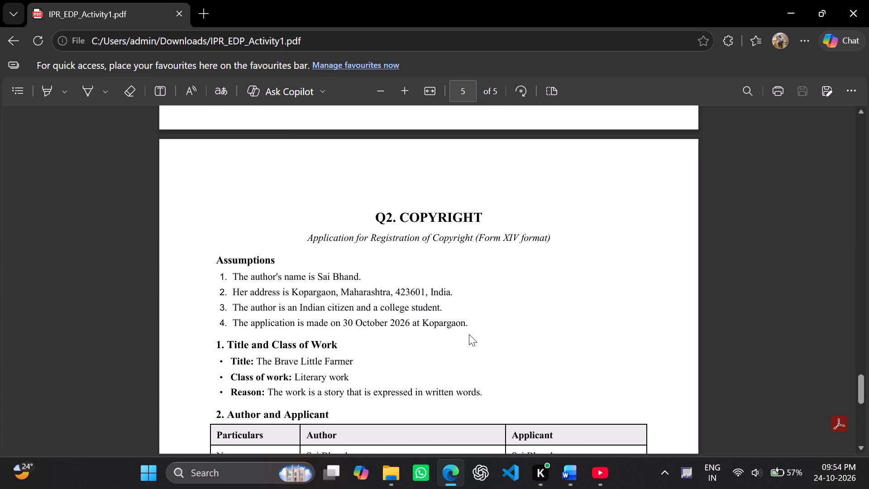
pyautogui.scroll(6, 469, 334)
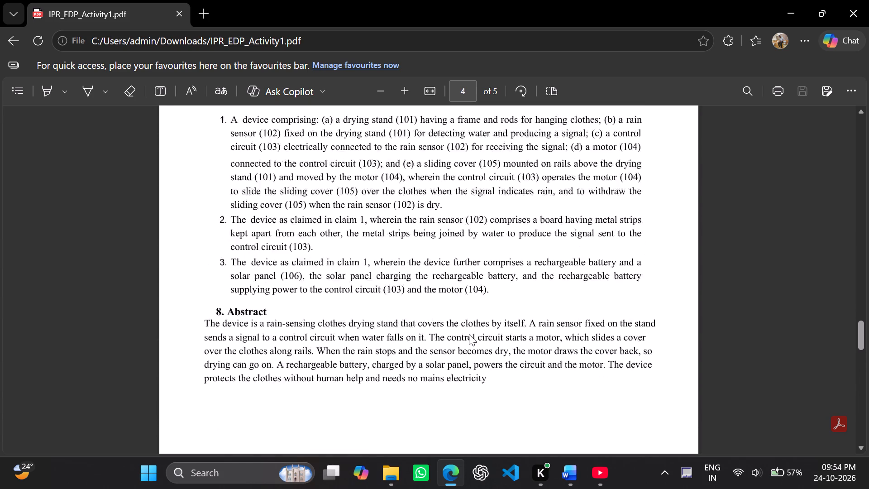
pyautogui.scroll(2, 469, 334)
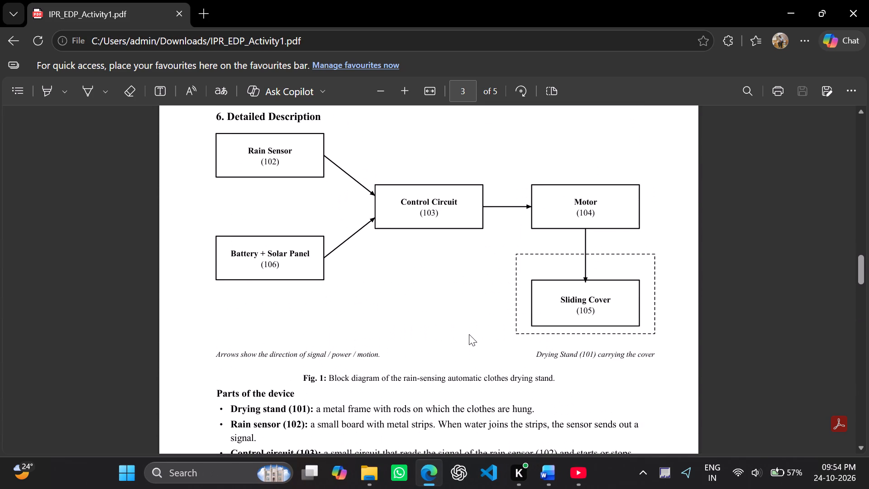
pyautogui.scroll(3, 469, 334)
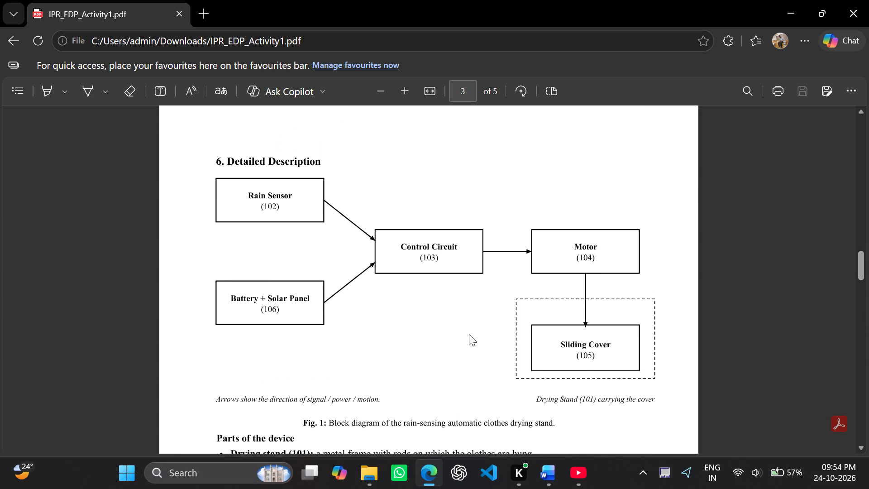
pyautogui.scroll(4, 469, 334)
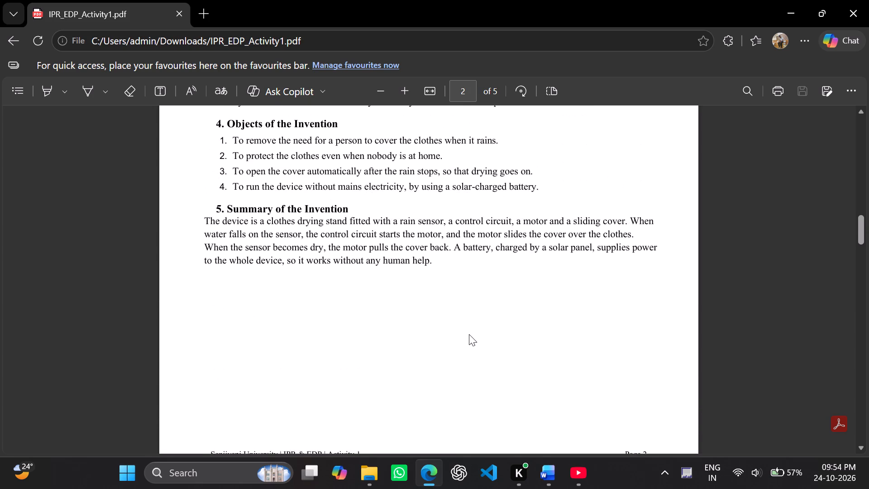
pyautogui.scroll(4, 469, 334)
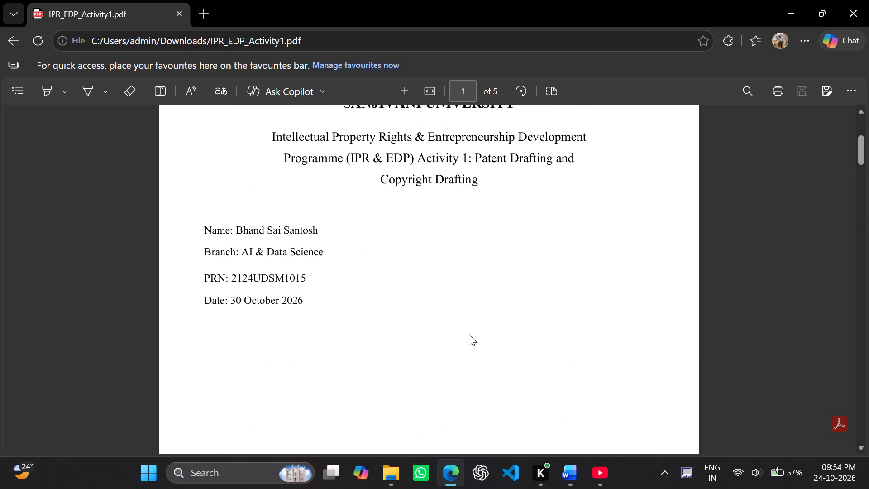
pyautogui.scroll(1, 469, 334)
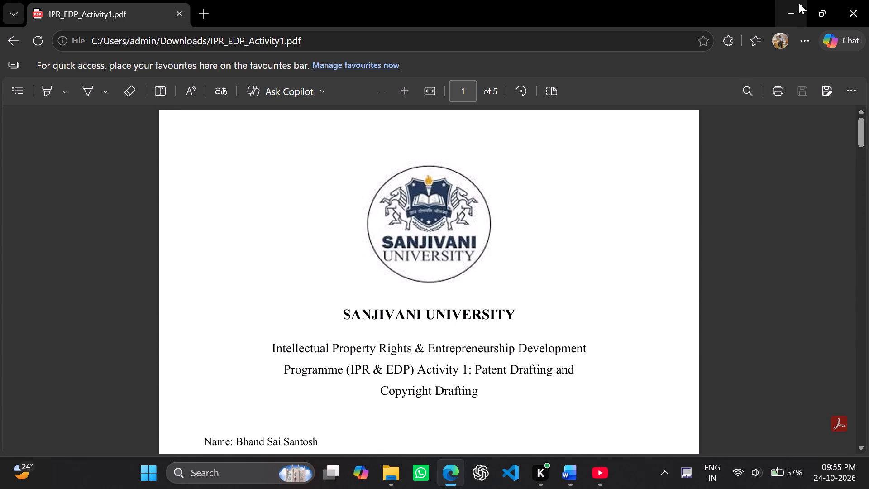
pyautogui.click(852, 3)
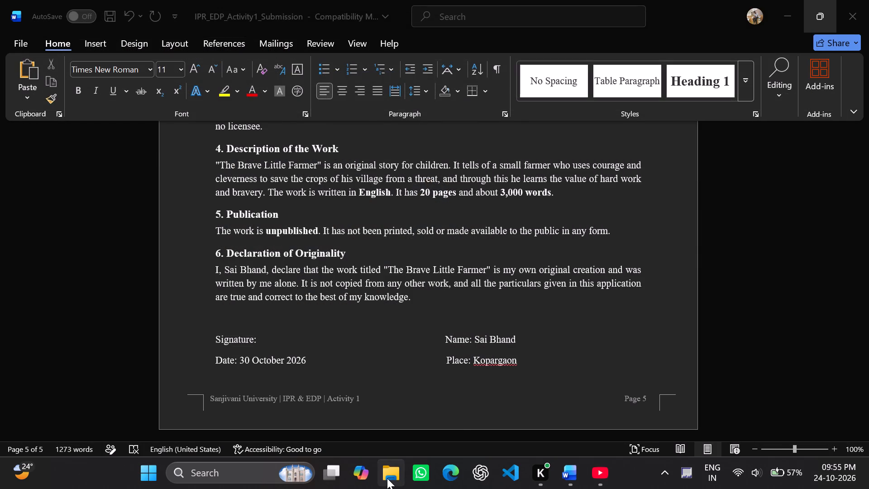
# Permanently delete the outdated IPR_EDP_Activity1 PDF from the Downloads folder and close File Explorer.
pyautogui.click(387, 478)
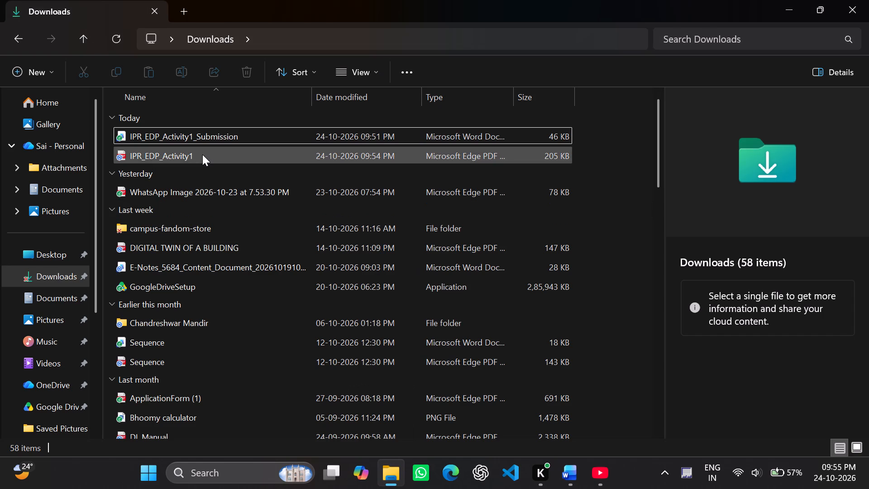
pyautogui.click(202, 154)
pyautogui.hotkey('shift', 'Delete')
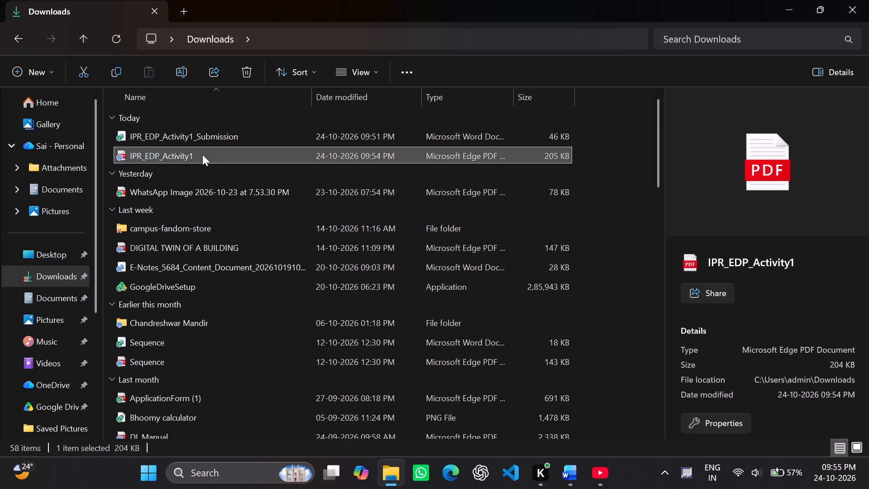
pyautogui.click(470, 275)
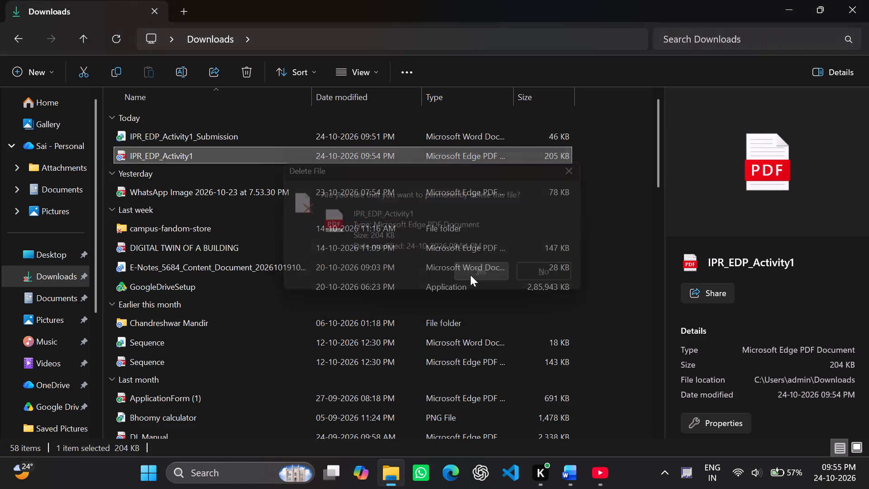
pyautogui.click(867, 10)
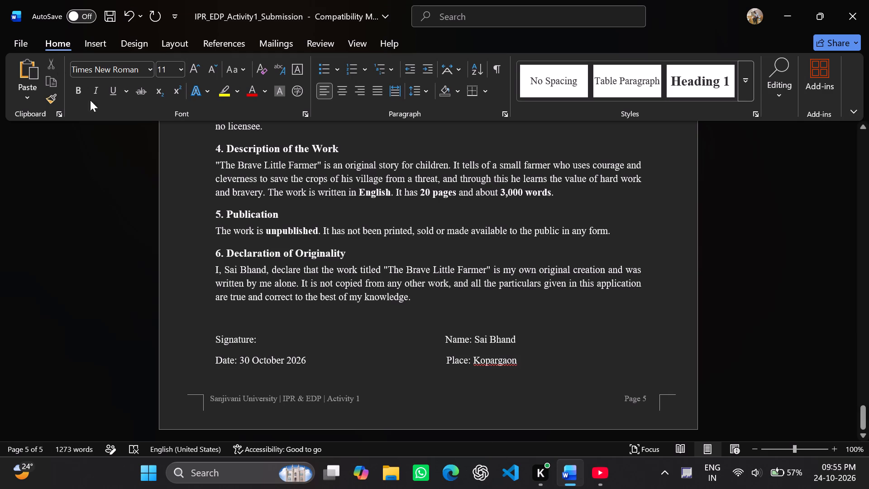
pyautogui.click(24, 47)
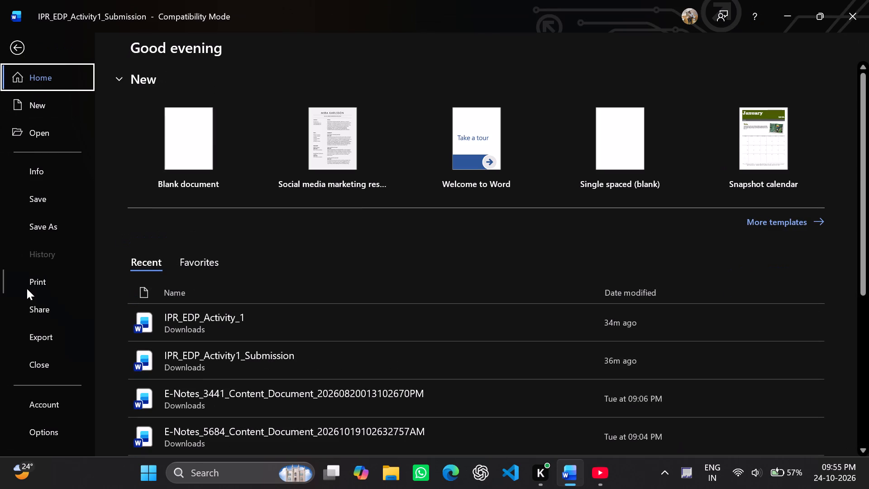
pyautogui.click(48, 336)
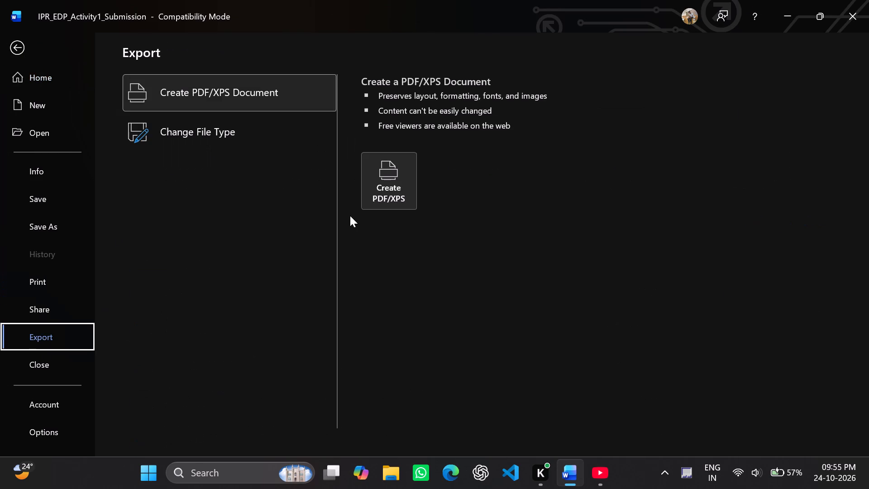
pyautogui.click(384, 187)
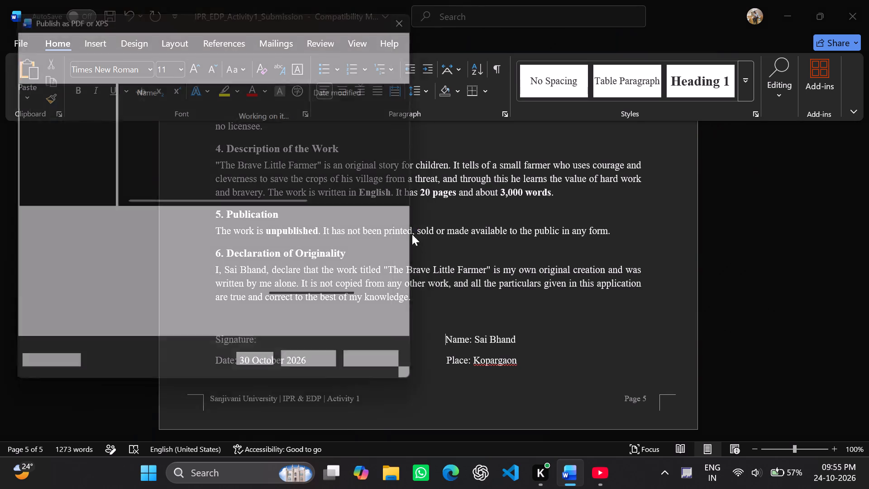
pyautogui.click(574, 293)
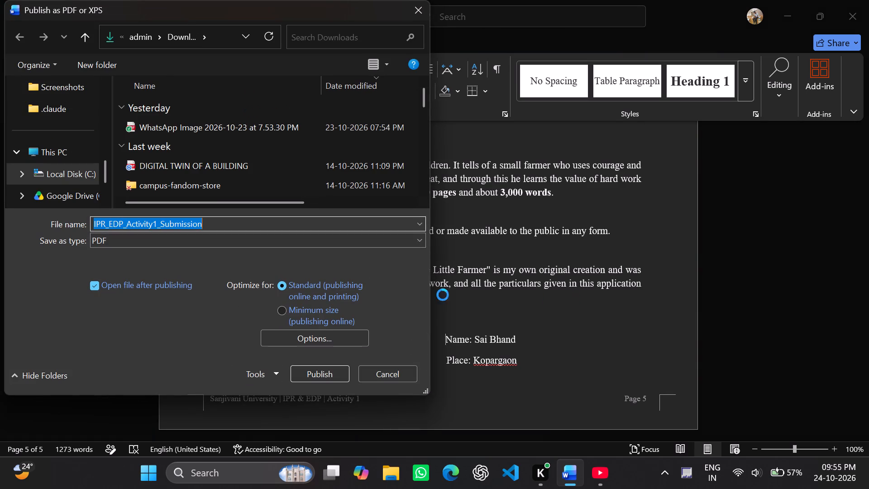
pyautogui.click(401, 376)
# Save the IPR_EDP_Activity1_Submission Word document.
pyautogui.click(522, 327)
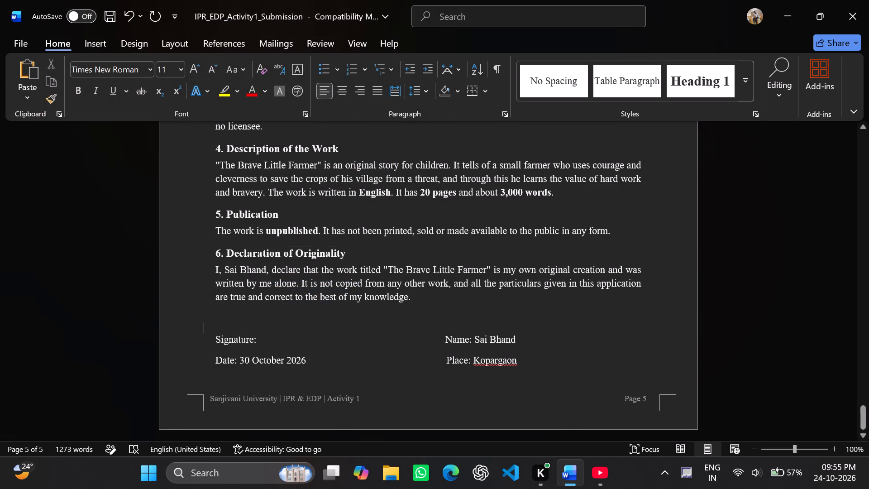
pyautogui.hotkey('ctrl', 's')
# Export the document as a PDF named IPR_EDP_Activity1 in the Downloads folder.
pyautogui.click(18, 43)
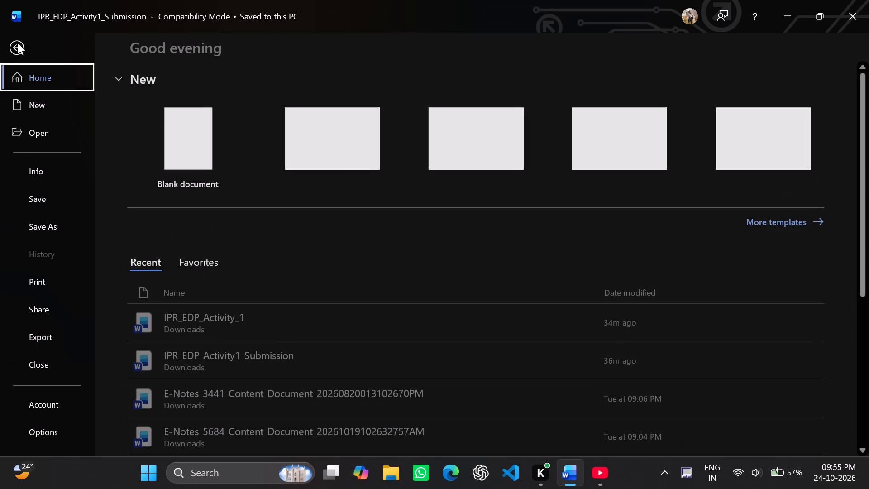
pyautogui.click(38, 348)
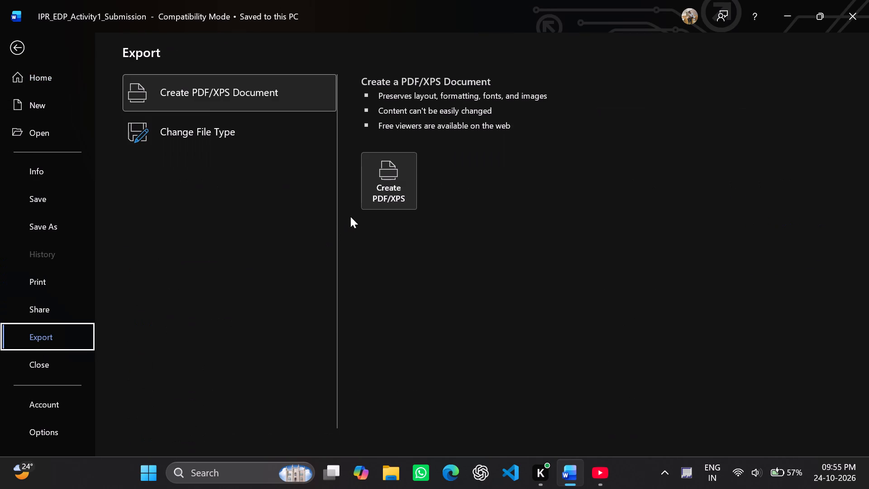
pyautogui.click(388, 182)
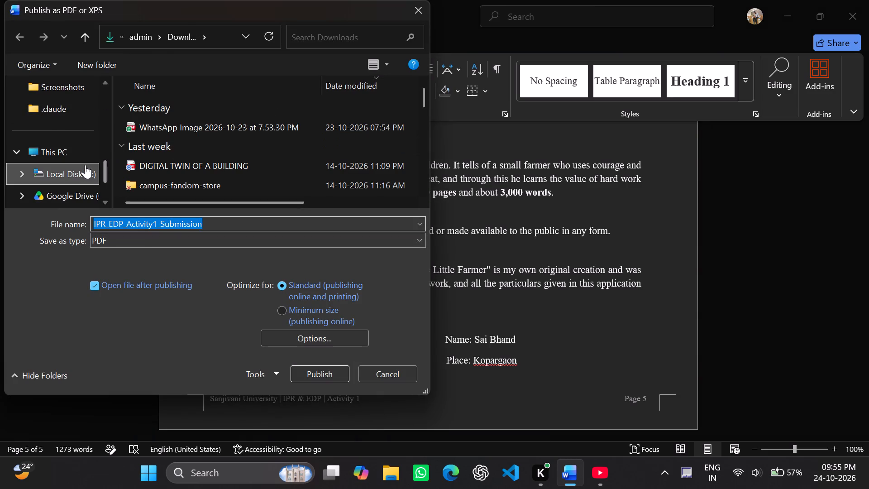
pyautogui.scroll(2, 85, 165)
pyautogui.scroll(-1, 85, 165)
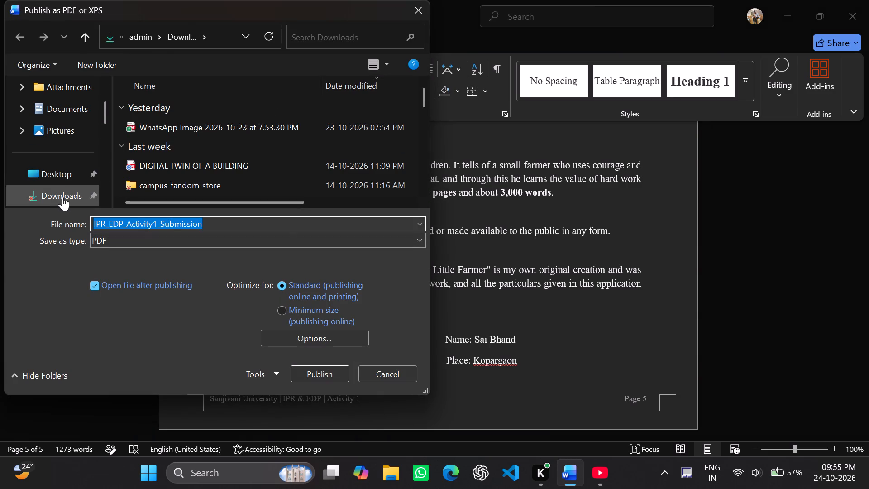
pyautogui.click(62, 197)
pyautogui.click(204, 245)
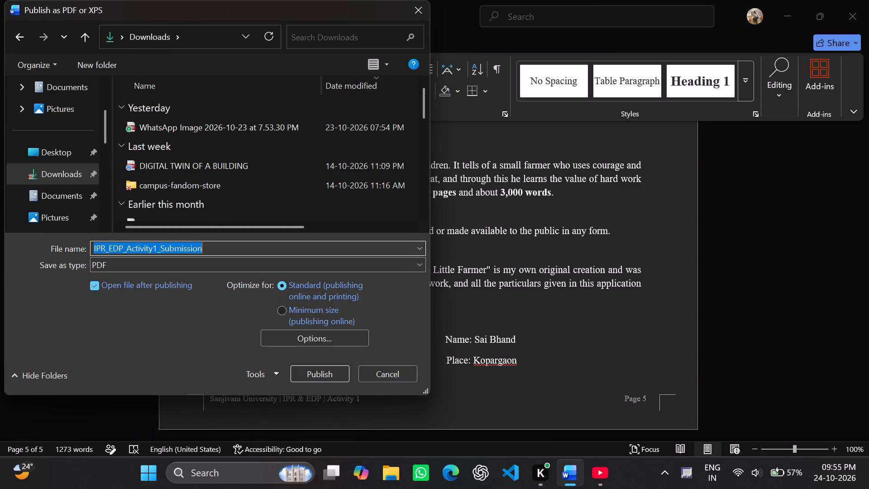
pyautogui.click(204, 245)
pyautogui.press('BackSpace')
pyautogui.press('BackSpace')
pyautogui.press('BackSpace')
pyautogui.press('BackSpace')
pyautogui.press('BackSpace')
pyautogui.press('BackSpace')
pyautogui.press('BackSpace')
pyautogui.press('BackSpace')
pyautogui.press('BackSpace')
pyautogui.press('BackSpace')
pyautogui.press('BackSpace')
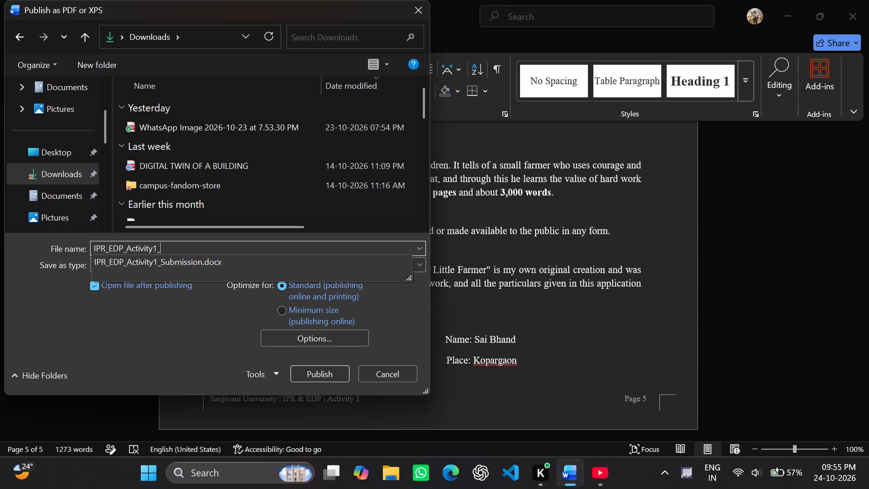
pyautogui.press('Return')
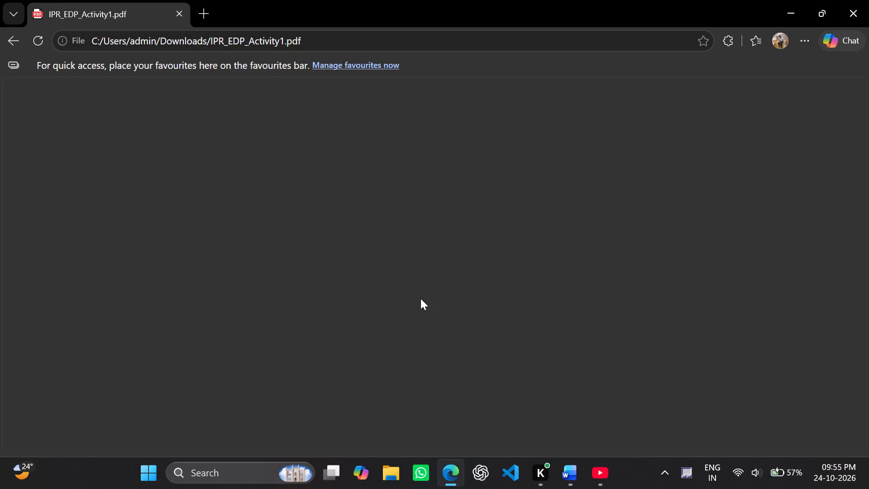
# Review the newly exported IPR_EDP_Activity1.pdf from the cover page through the declaration on page 5, closing the PDF window when done.
pyautogui.scroll(-3, 420, 298)
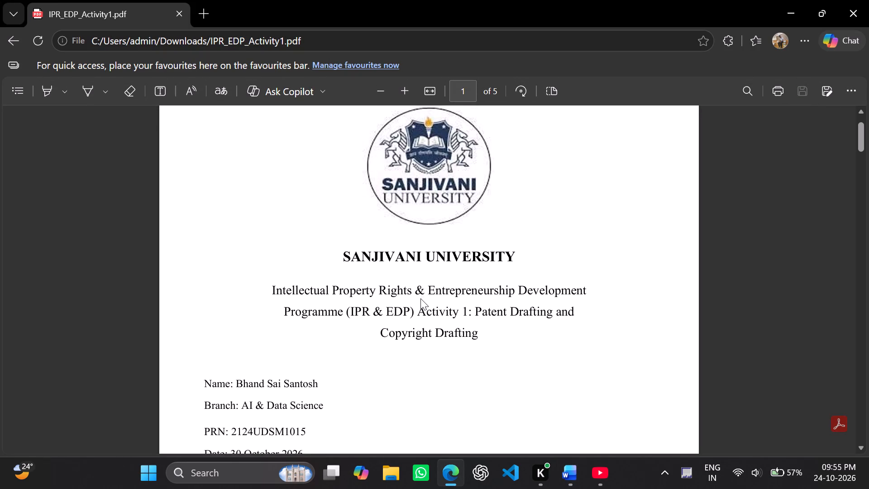
pyautogui.scroll(-5, 420, 298)
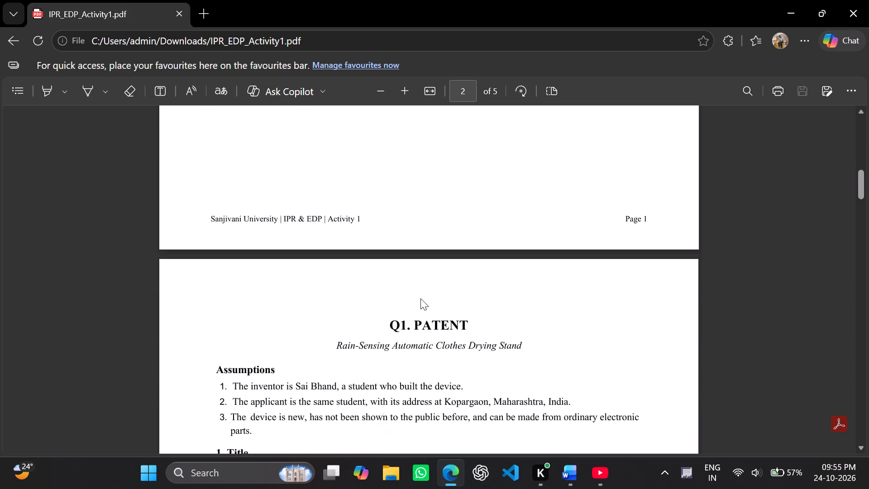
pyautogui.scroll(-4, 420, 298)
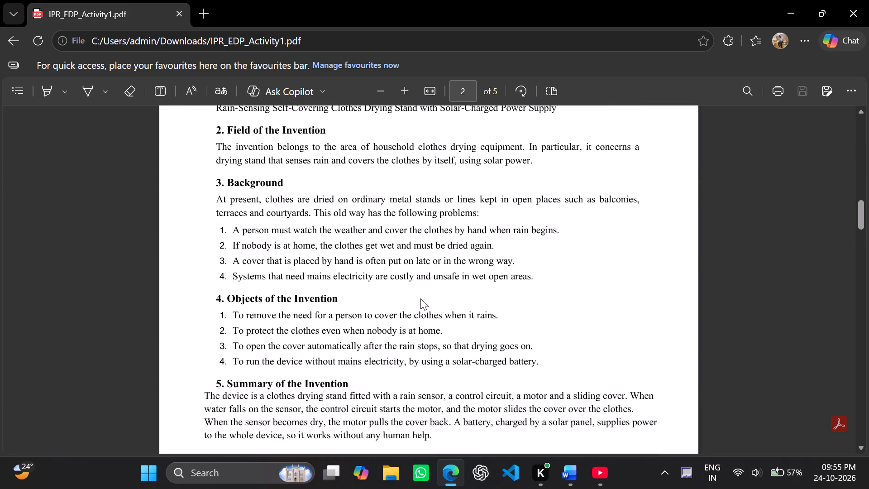
pyautogui.scroll(-1, 420, 298)
pyautogui.scroll(1, 420, 298)
pyautogui.scroll(-1, 420, 298)
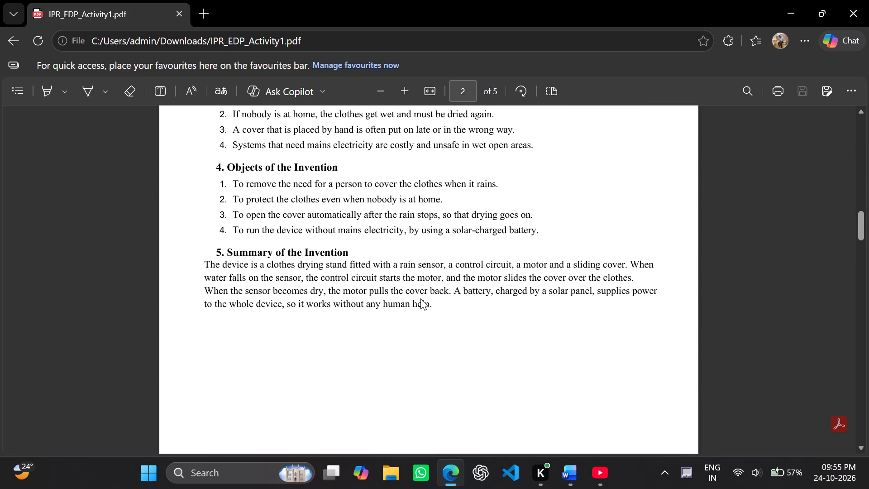
pyautogui.scroll(-5, 420, 298)
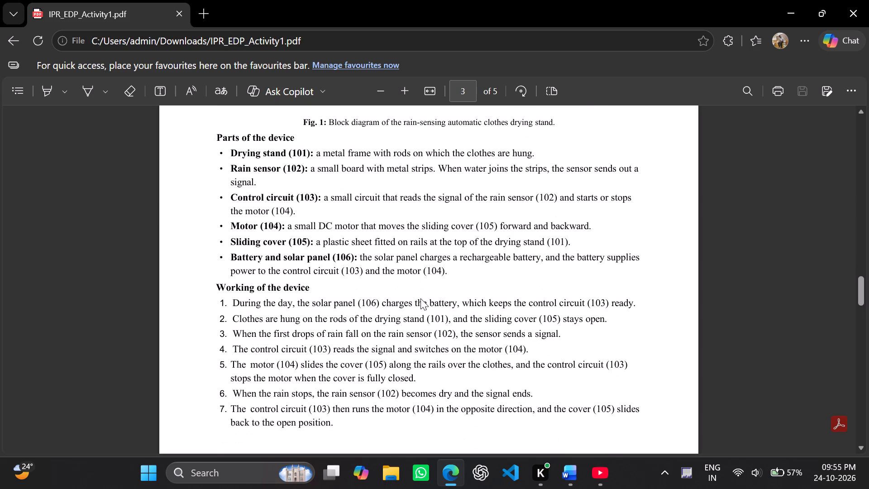
pyautogui.scroll(-4, 420, 298)
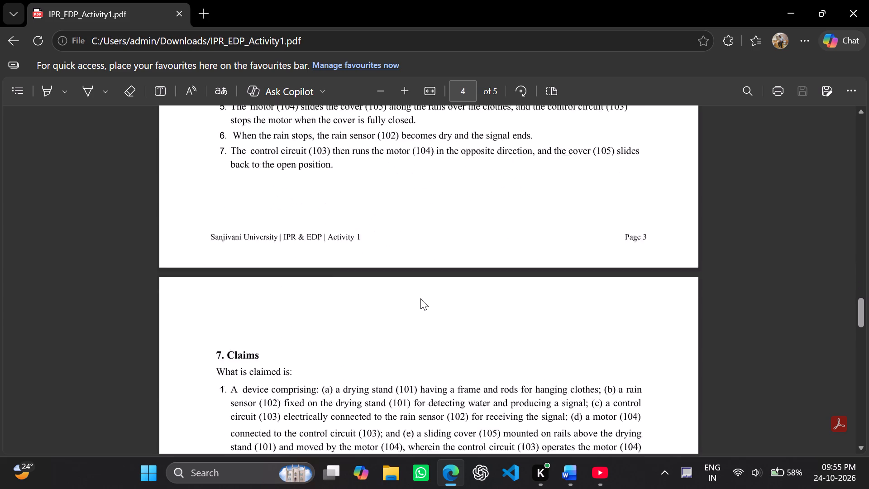
pyautogui.scroll(-4, 420, 298)
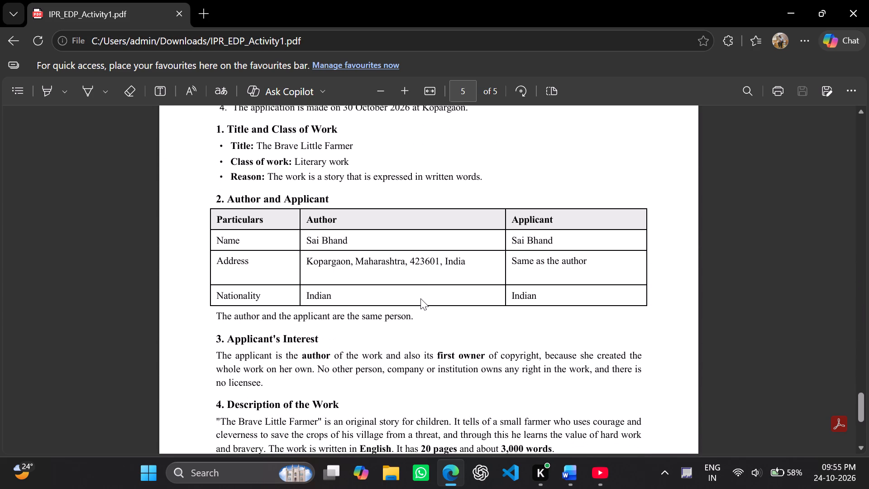
pyautogui.scroll(-5, 420, 298)
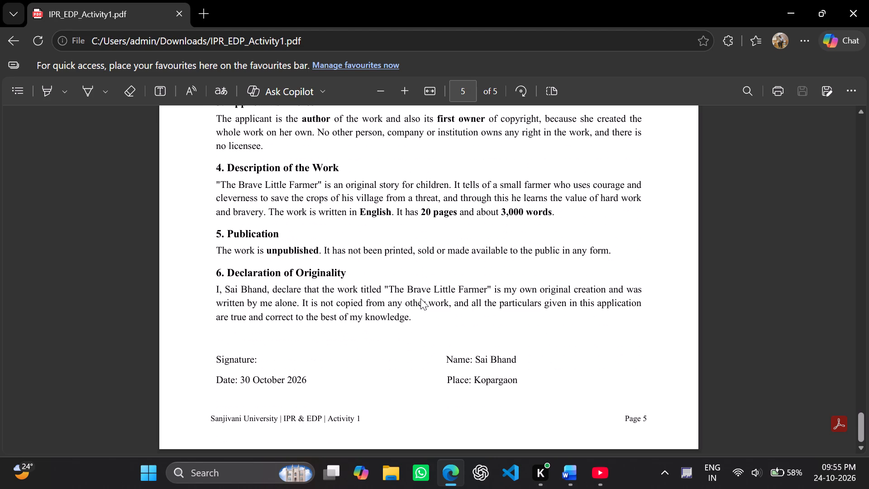
pyautogui.scroll(-1, 420, 298)
pyautogui.click(868, 2)
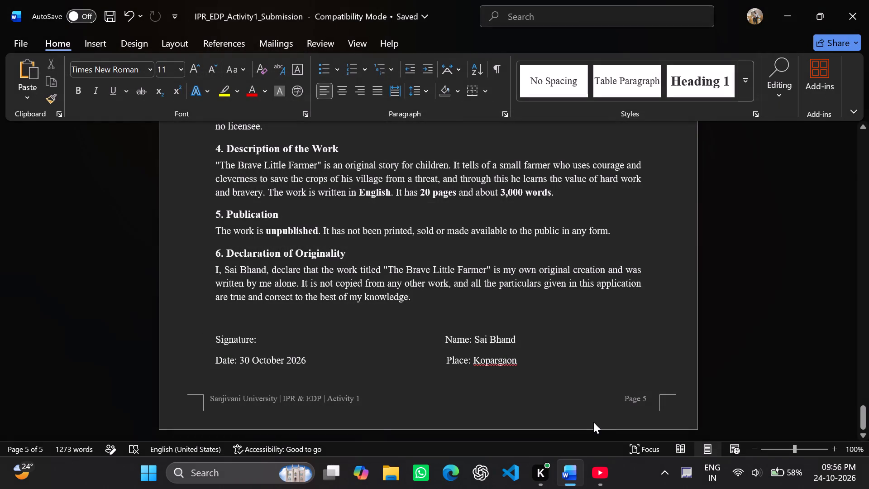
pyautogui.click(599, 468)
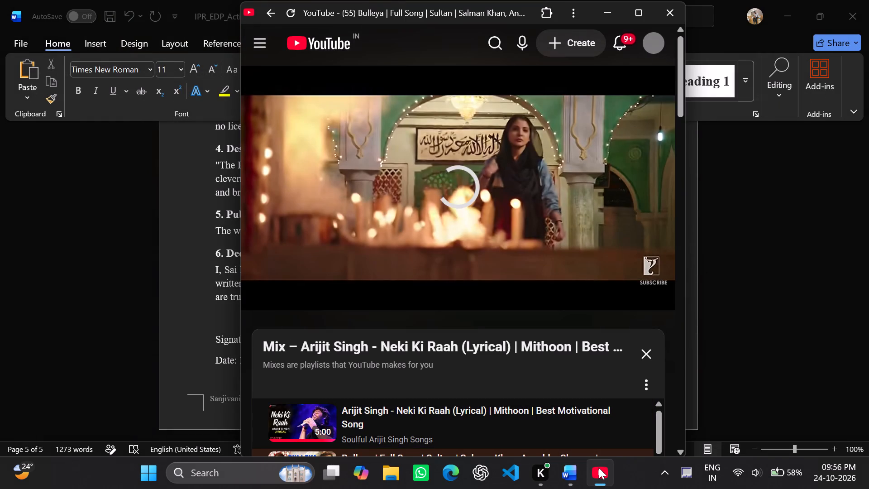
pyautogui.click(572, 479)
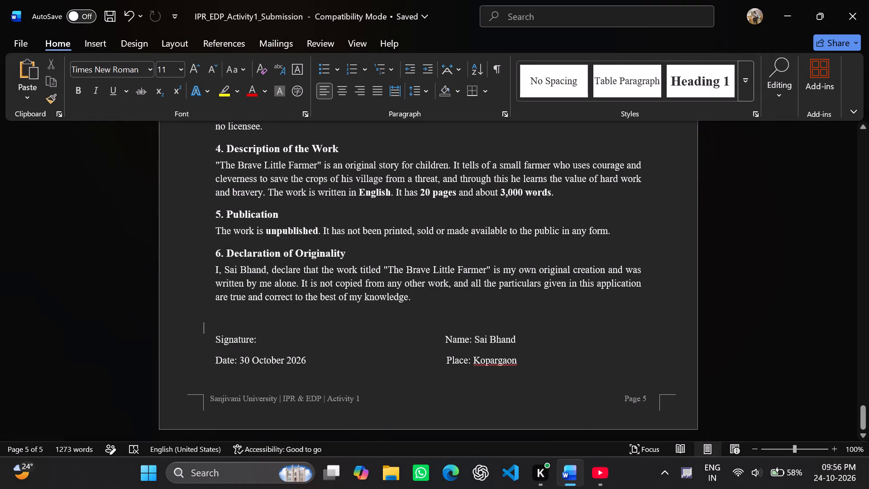
# Close the IPR_EDP_Activity1_Submission Word document.
pyautogui.click(845, 15)
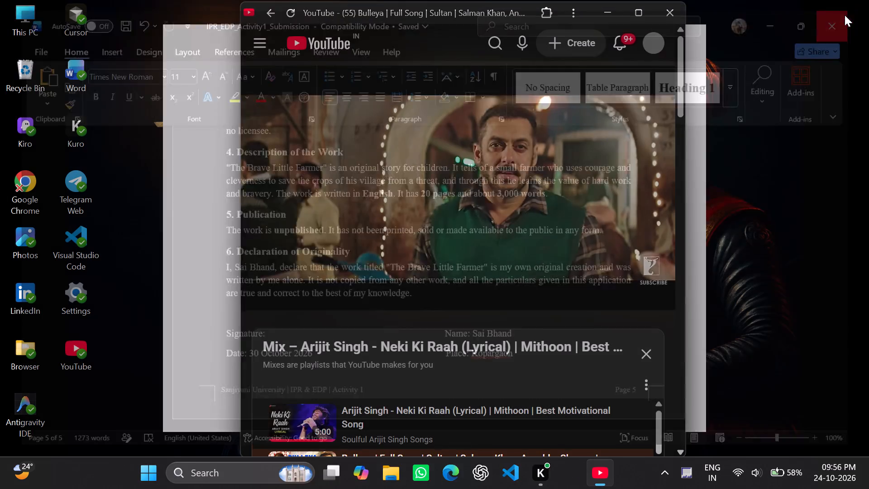